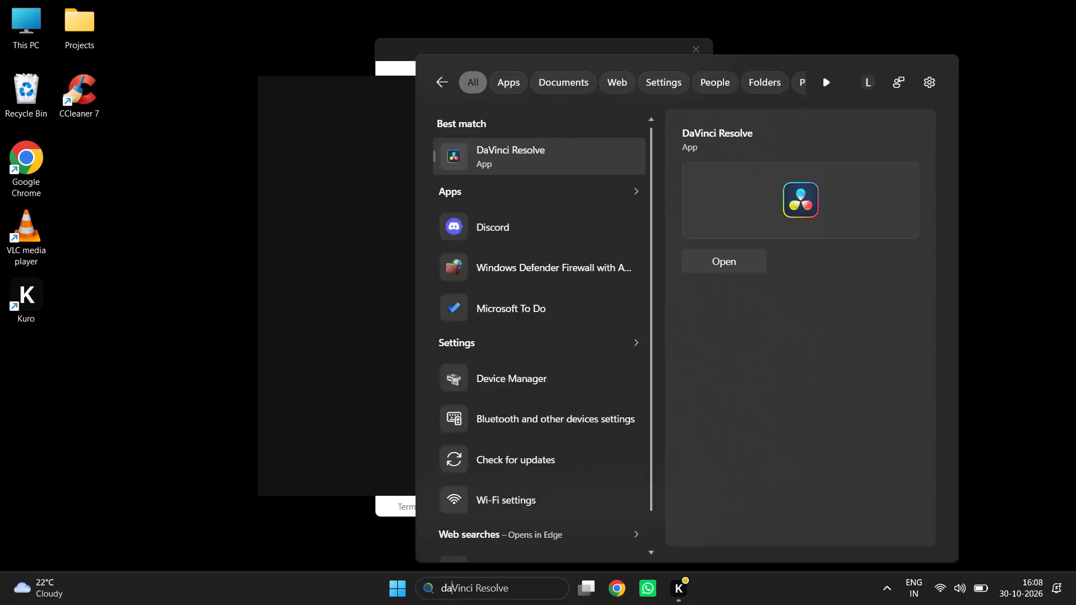
Complete the system search query as "davinci" and launch the DaVinci Resolve app.
{"action": "type", "text": "inci"}
{"action": "key", "text": "Return"}
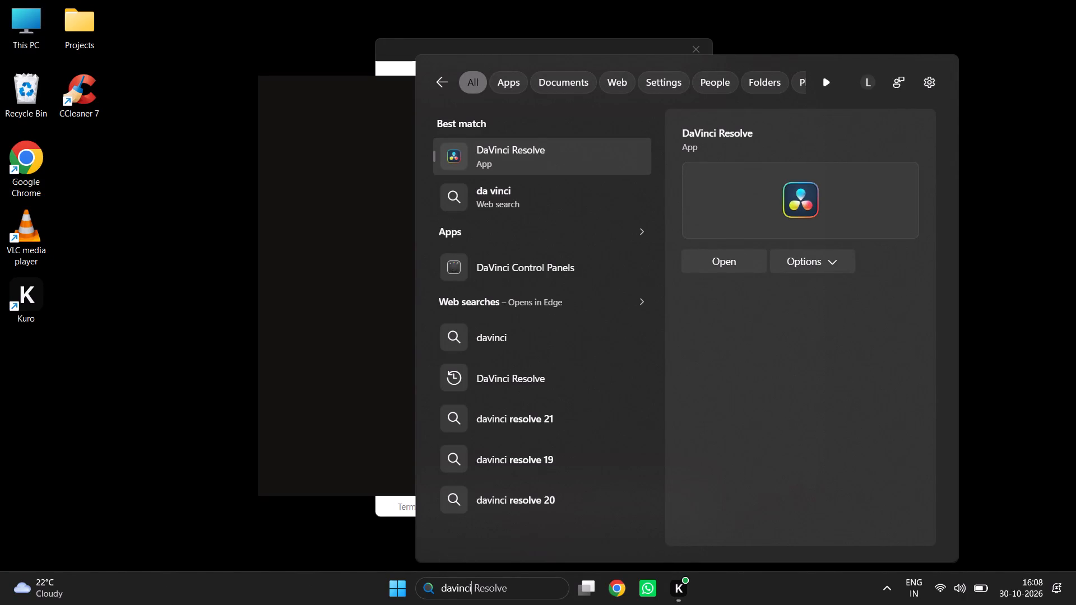
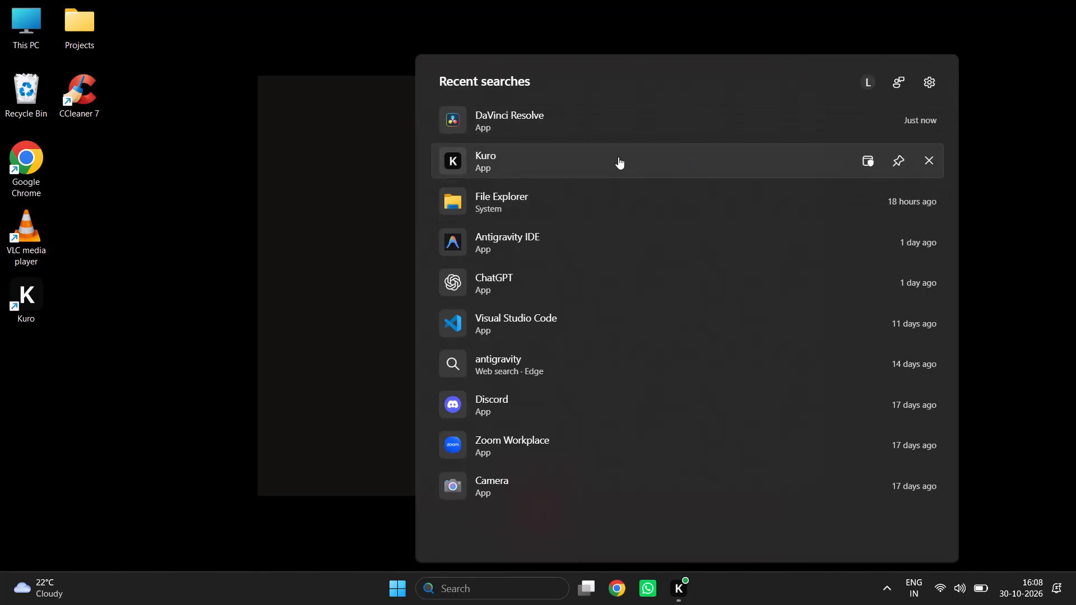
Launch the DaVinci Resolve app from the recent searches.
{"action": "left_click", "coordinate": [591, 125]}
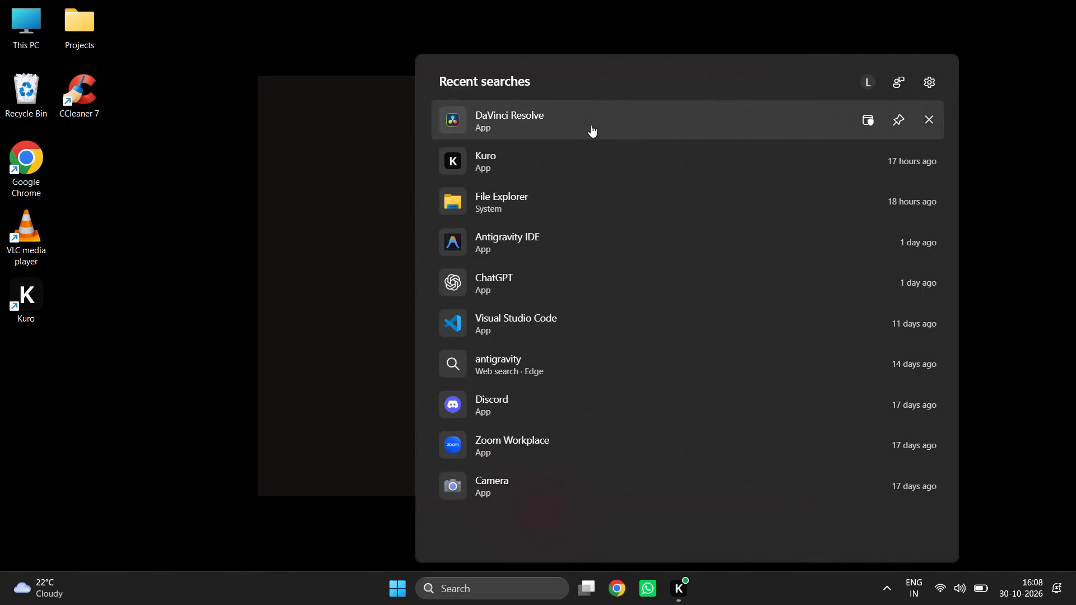
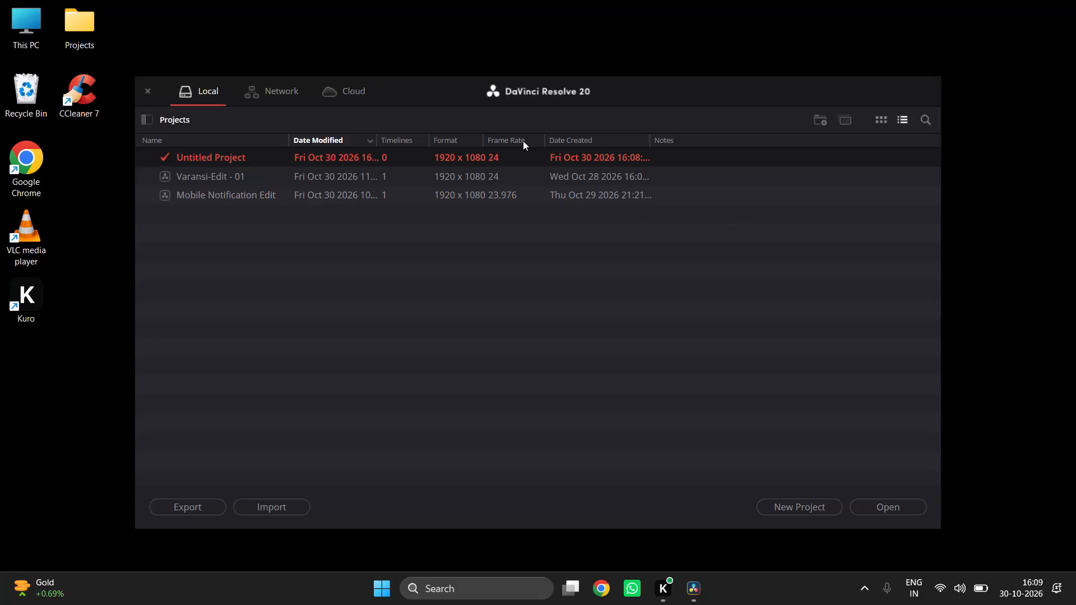
Open the existing Varansi-Edit - 01 project from the local project list.
{"action": "double_click", "coordinate": [533, 155]}
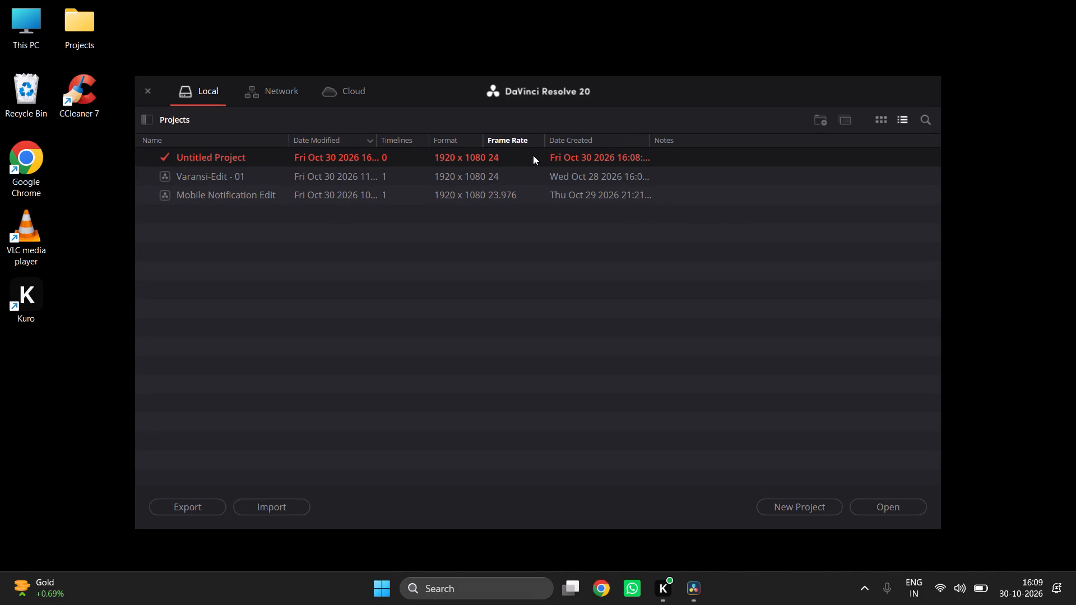
{"action": "left_click", "coordinate": [591, 348]}
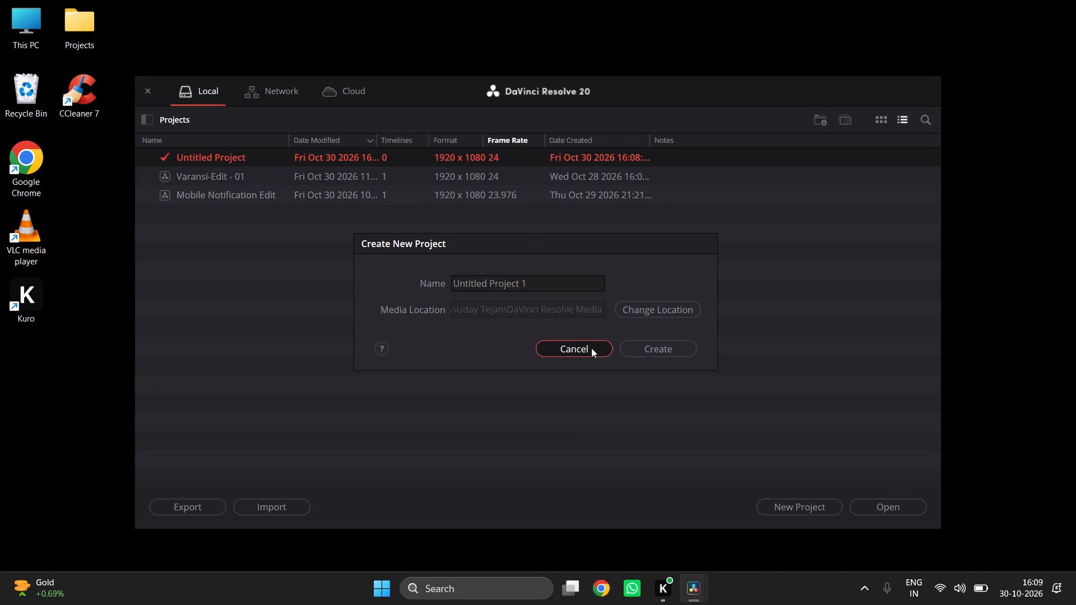
{"action": "double_click", "coordinate": [220, 178]}
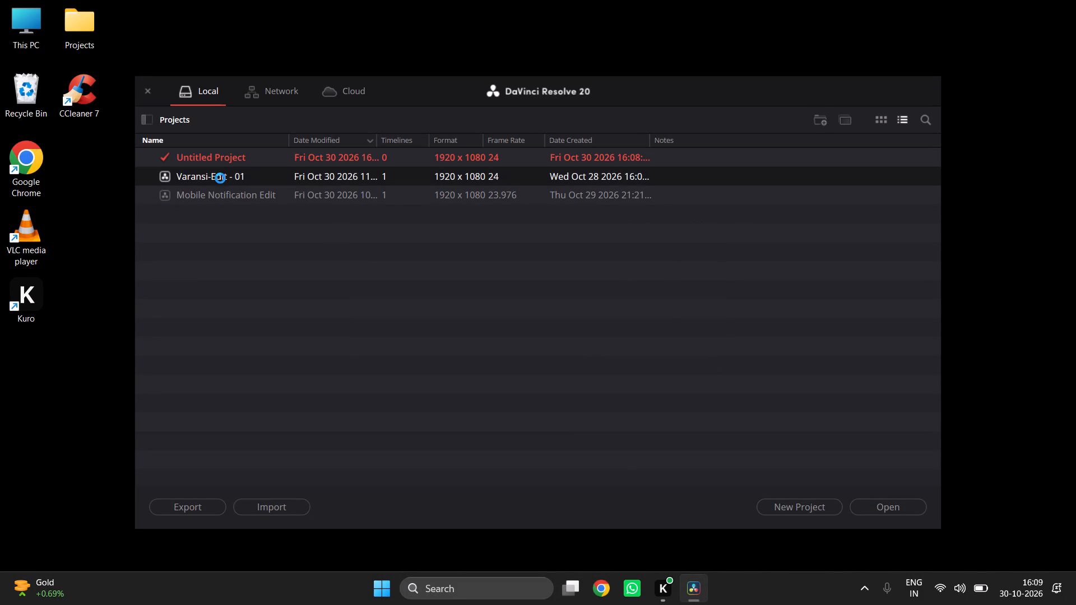
Switch to Google Chrome, enter with a user profile and open YouTube.
{"action": "left_click", "coordinate": [612, 593]}
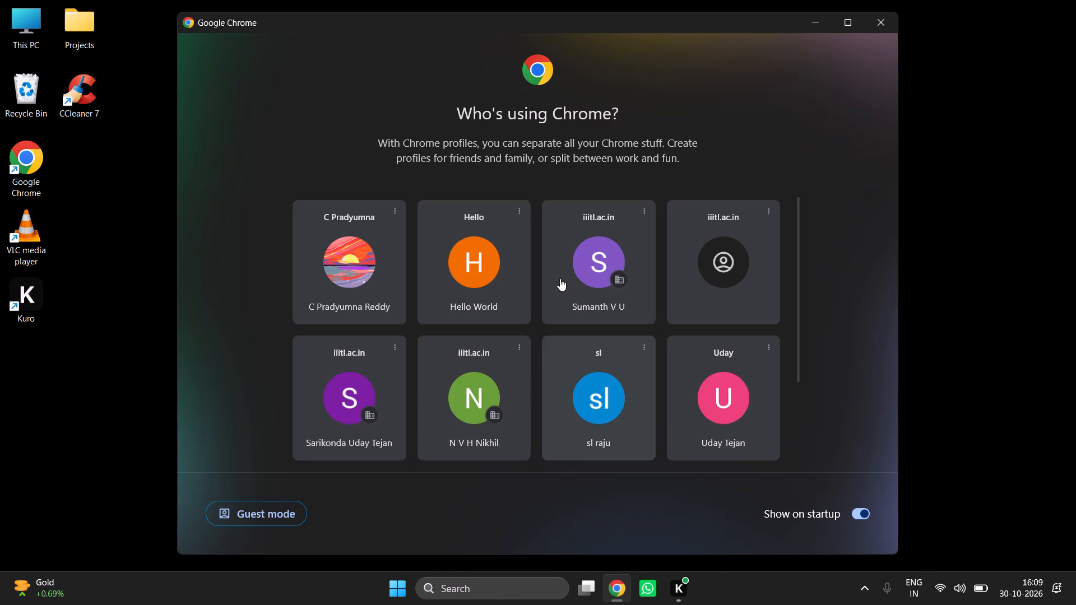
{"action": "scroll", "coordinate": [507, 302], "scroll_direction": "down", "scroll_amount": 3}
{"action": "left_click", "coordinate": [607, 439]}
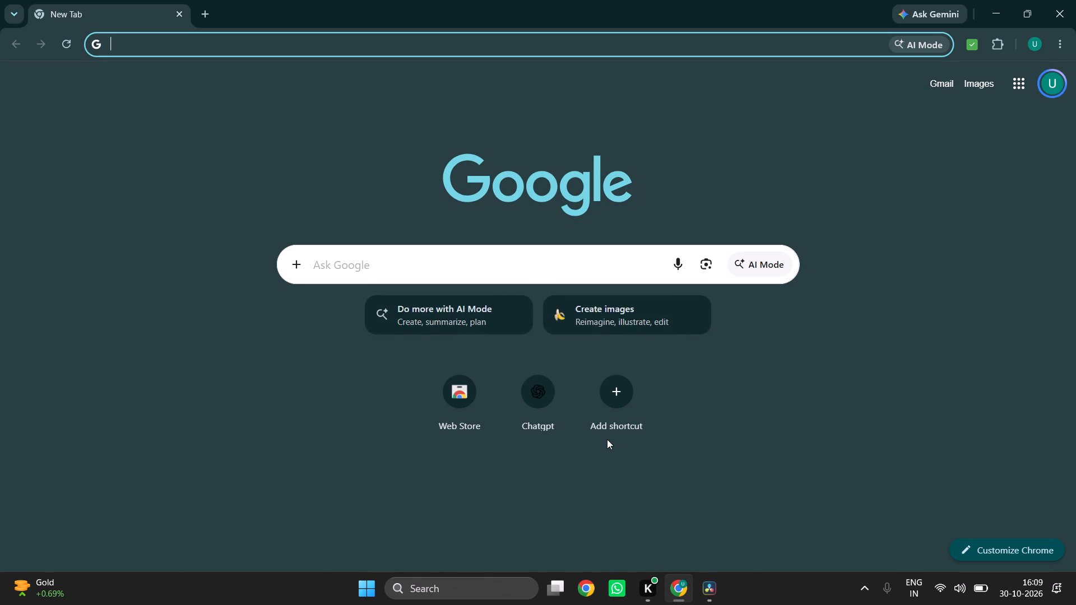
{"action": "left_click", "coordinate": [241, 45]}
{"action": "left_click", "coordinate": [241, 45]}
{"action": "key", "text": "y"}
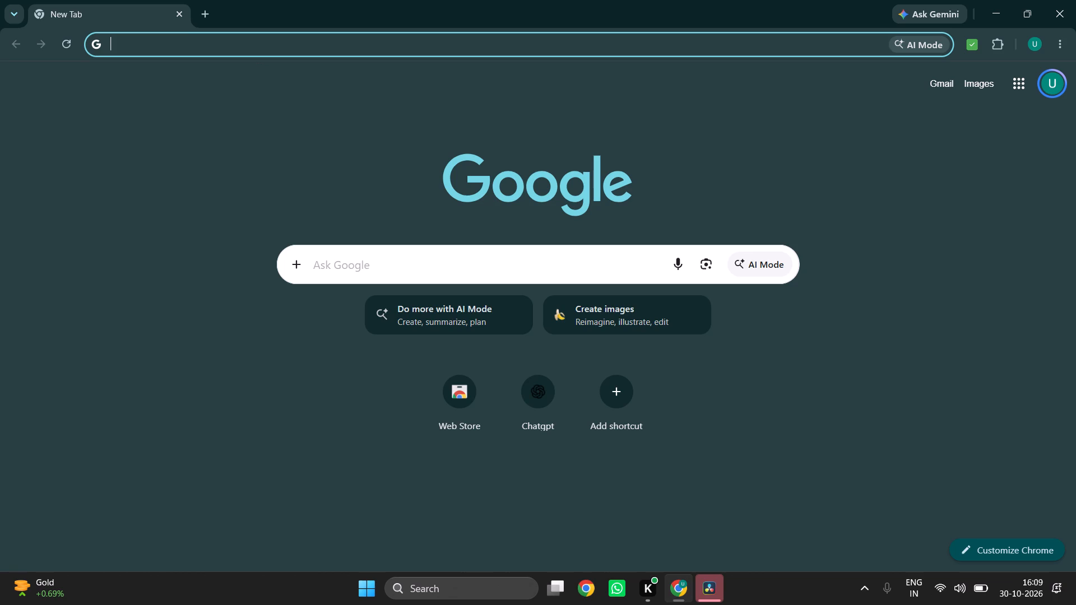
{"action": "type", "text": "outu"}
{"action": "type", "text": "be"}
{"action": "key", "text": "Return"}
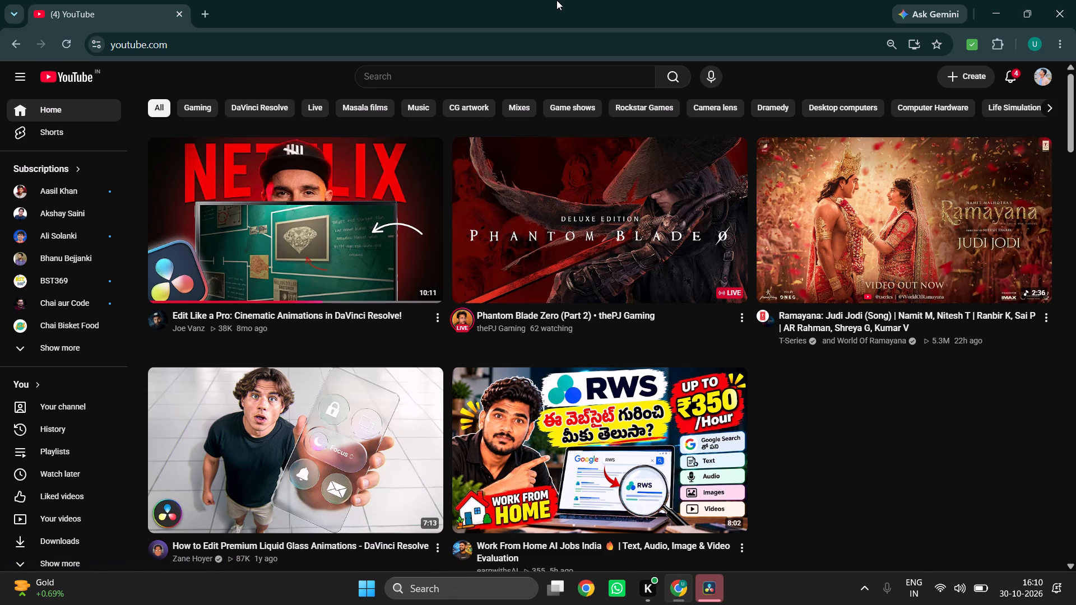
Open the video "Edit Like a Pro: Cinematic Animations in DaVinci Resolve!" and rewind to the green board with connected room outlines, pausing there to examine it.
{"action": "left_click", "coordinate": [306, 242]}
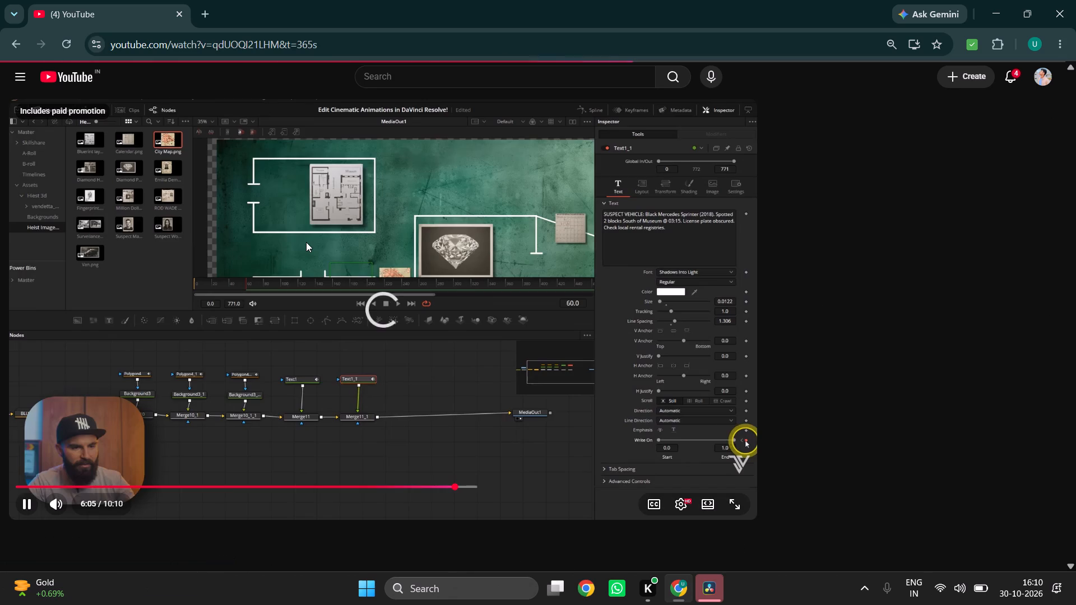
{"action": "left_click", "coordinate": [320, 304]}
{"action": "key", "text": "Left"}
{"action": "key", "text": "Left"}
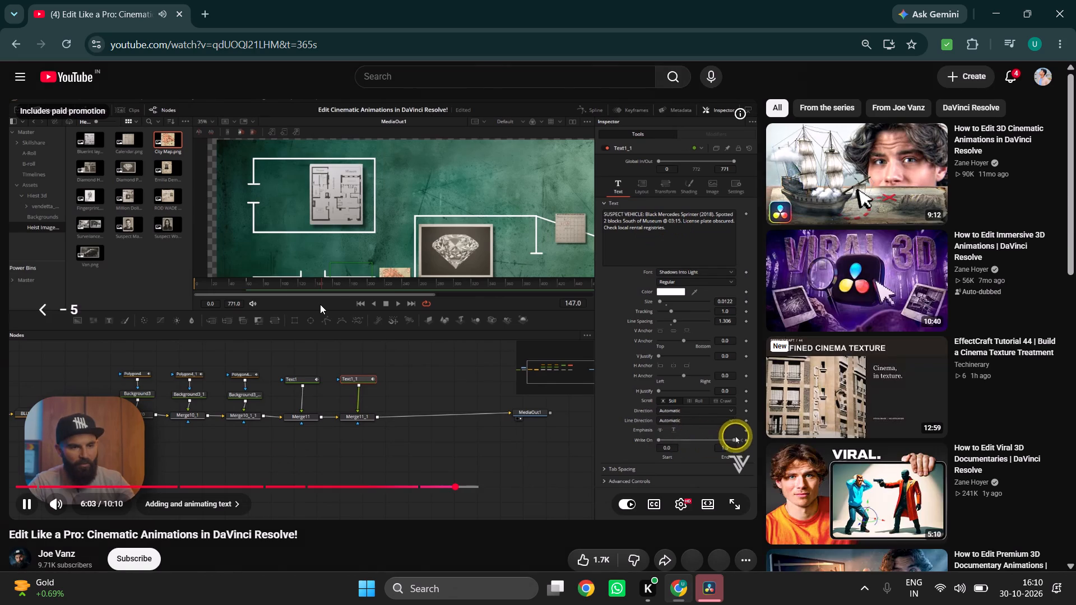
{"action": "key", "text": "Left"}
{"action": "key", "text": "Left"}
{"action": "key", "text": "Left"}
{"action": "key", "text": "Left"}
{"action": "key", "text": "Left"}
{"action": "key", "text": "Left"}
{"action": "key", "text": "Left"}
{"action": "key", "text": "Left"}
{"action": "key", "text": "Left"}
{"action": "key", "text": "Left"}
{"action": "key", "text": "Left"}
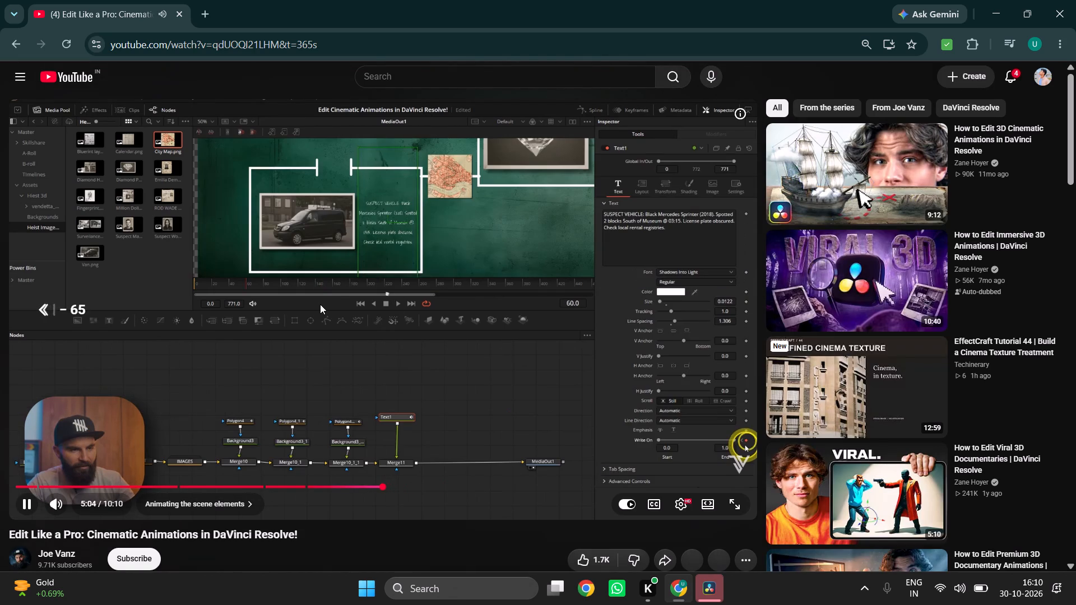
{"action": "key", "text": "Left"}
{"action": "key", "text": "Left"}
{"action": "key", "text": "Left"}
{"action": "key", "text": "Left"}
{"action": "key", "text": "Left"}
{"action": "key", "text": "Left"}
{"action": "key", "text": "Left"}
{"action": "key", "text": "Left"}
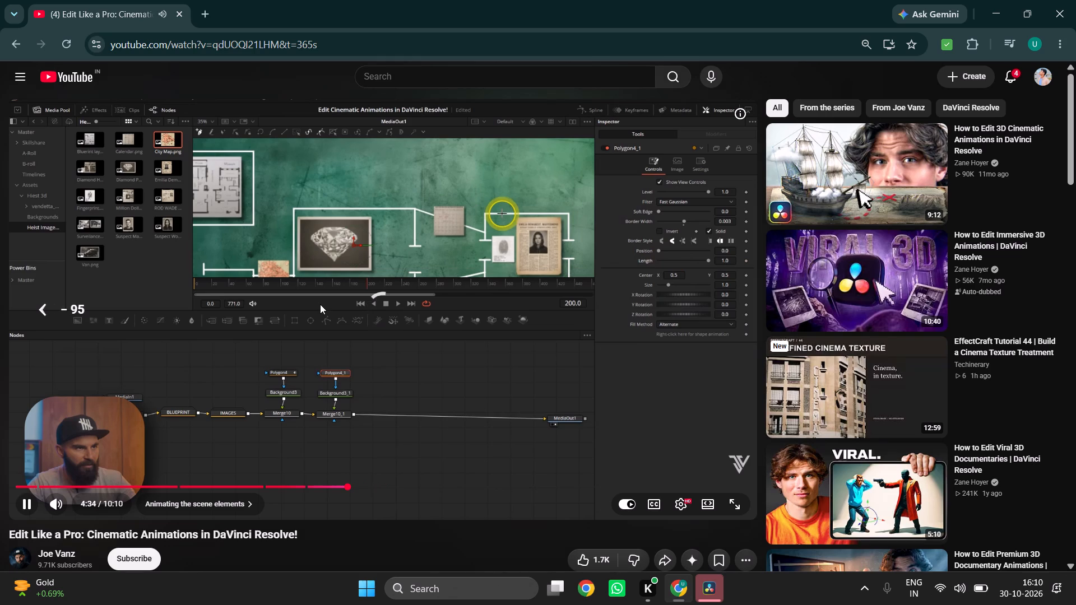
{"action": "key", "text": "Left"}
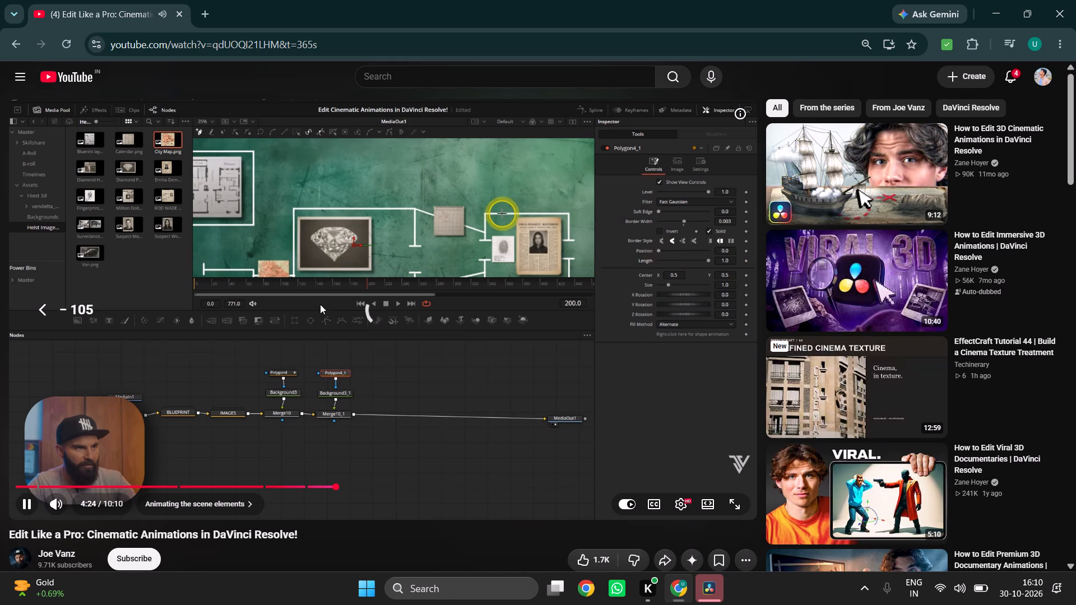
{"action": "key", "text": "Left"}
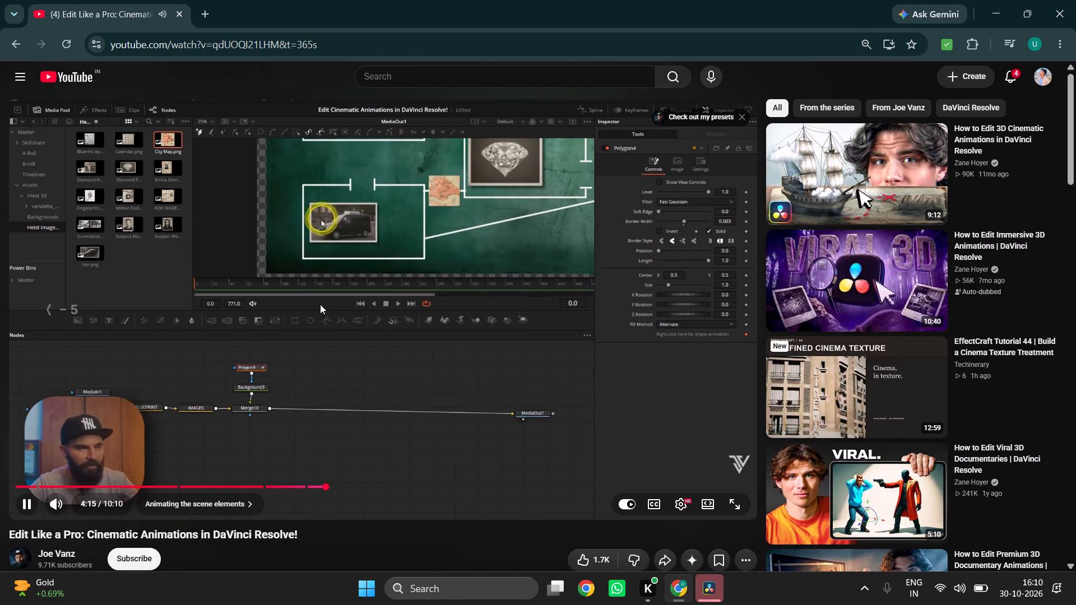
{"action": "key", "text": "Left"}
{"action": "key", "text": "Left"}
{"action": "key", "text": "Left"}
{"action": "key", "text": "Left"}
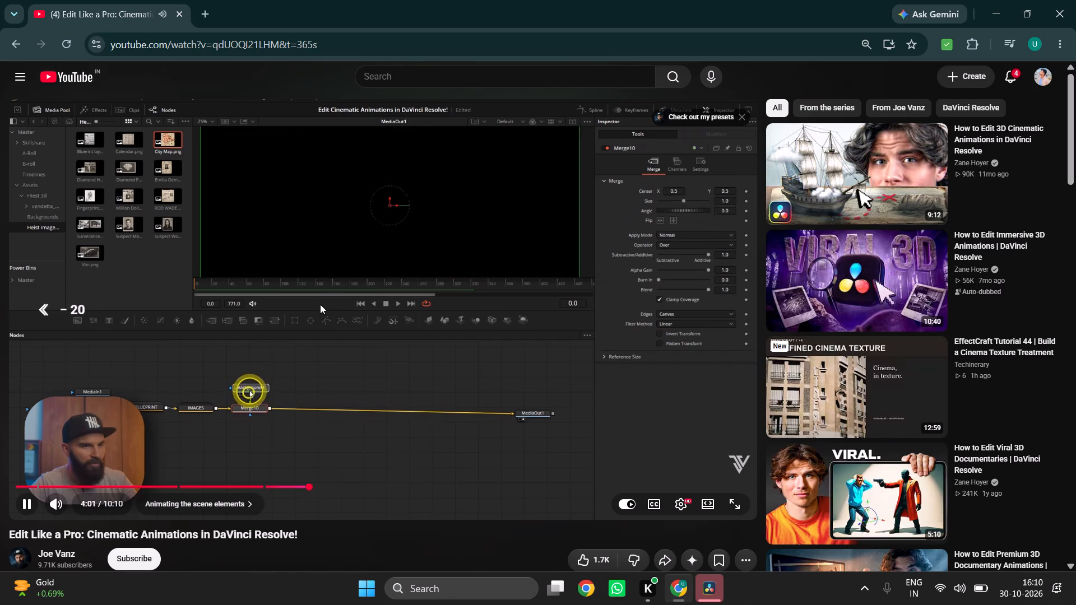
{"action": "key", "text": "Left"}
{"action": "key", "text": "Left"}
{"action": "key", "text": "Left"}
{"action": "key", "text": "Left"}
{"action": "key", "text": "Left"}
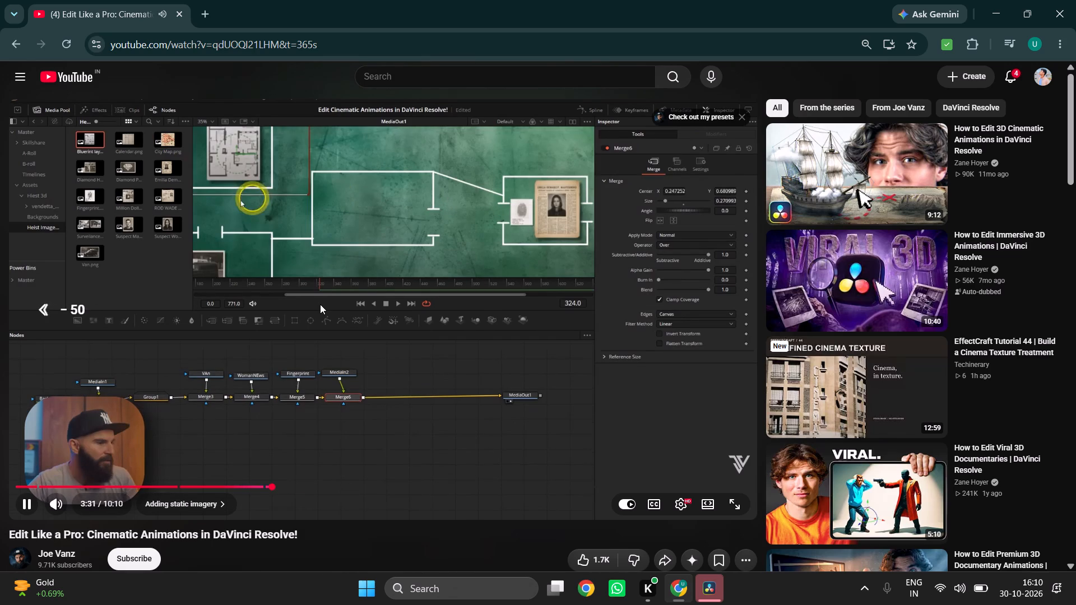
{"action": "key", "text": "Left"}
{"action": "key", "text": "space"}
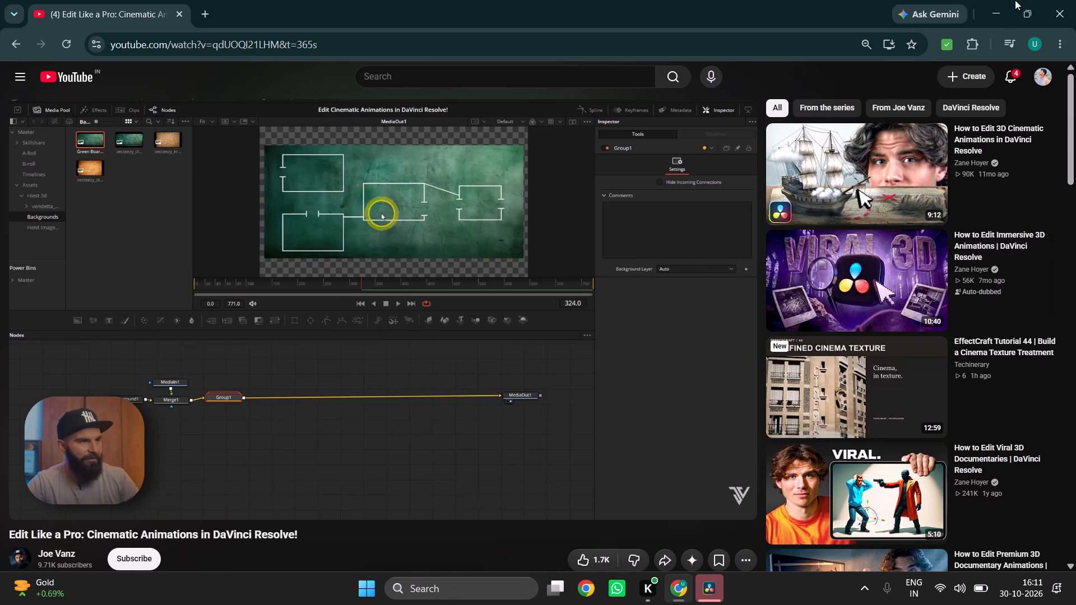
Switch back to DaVinci Resolve.
{"action": "left_click", "coordinate": [715, 592]}
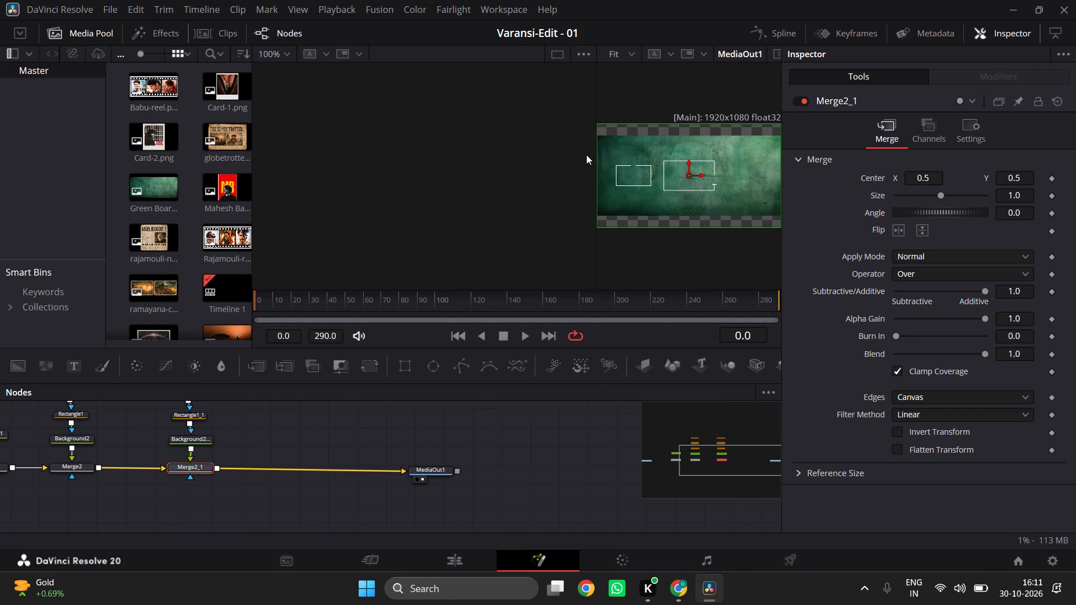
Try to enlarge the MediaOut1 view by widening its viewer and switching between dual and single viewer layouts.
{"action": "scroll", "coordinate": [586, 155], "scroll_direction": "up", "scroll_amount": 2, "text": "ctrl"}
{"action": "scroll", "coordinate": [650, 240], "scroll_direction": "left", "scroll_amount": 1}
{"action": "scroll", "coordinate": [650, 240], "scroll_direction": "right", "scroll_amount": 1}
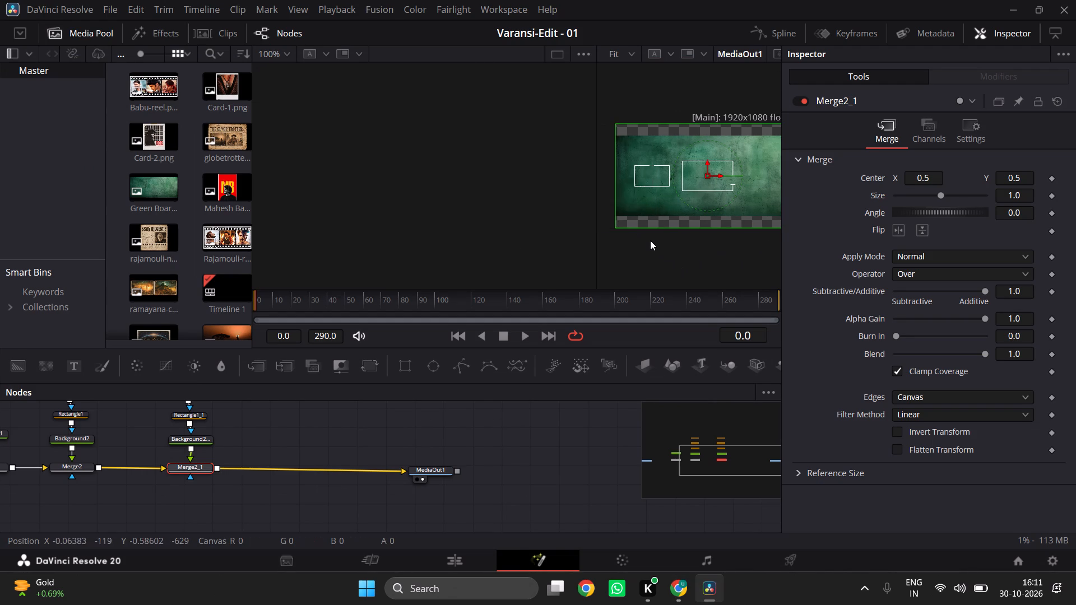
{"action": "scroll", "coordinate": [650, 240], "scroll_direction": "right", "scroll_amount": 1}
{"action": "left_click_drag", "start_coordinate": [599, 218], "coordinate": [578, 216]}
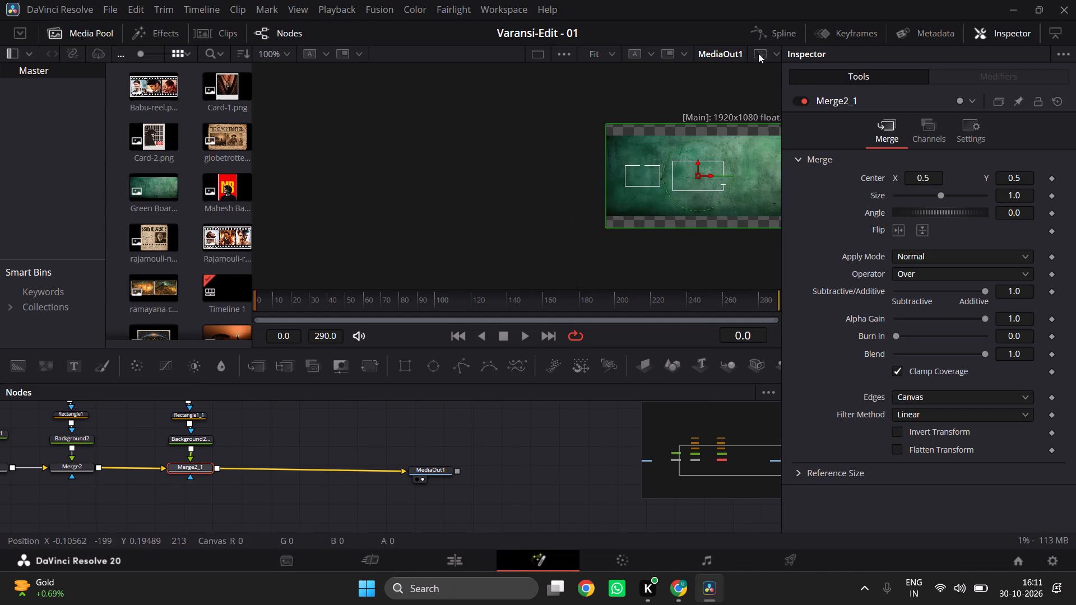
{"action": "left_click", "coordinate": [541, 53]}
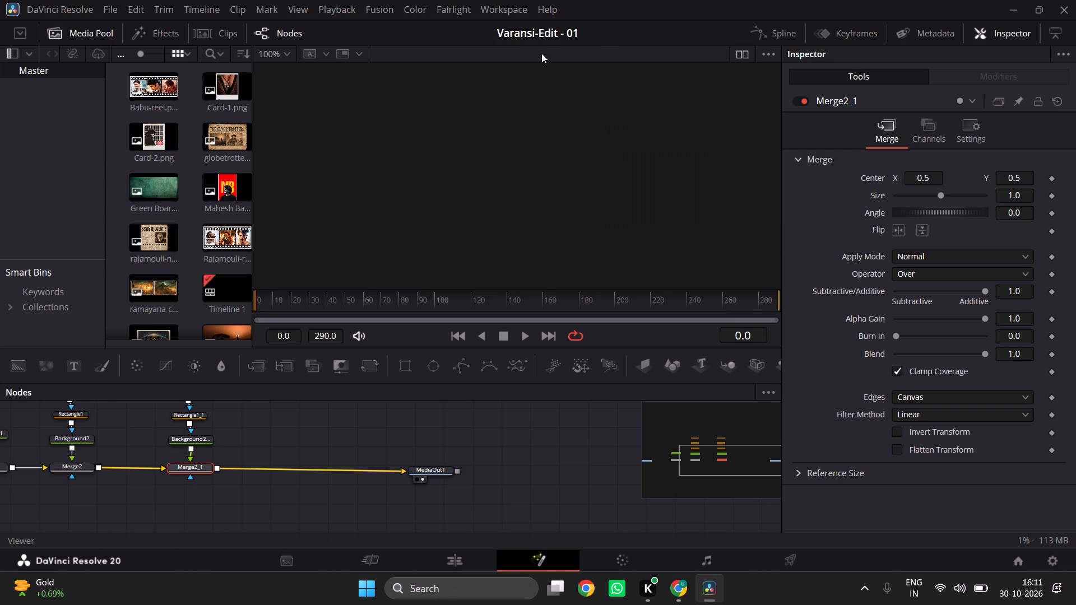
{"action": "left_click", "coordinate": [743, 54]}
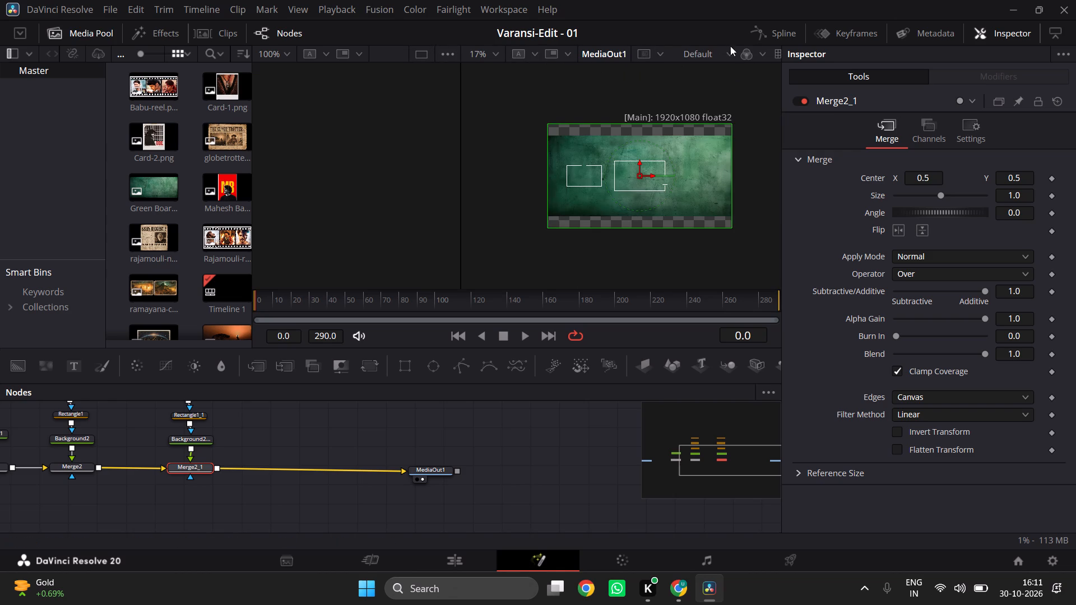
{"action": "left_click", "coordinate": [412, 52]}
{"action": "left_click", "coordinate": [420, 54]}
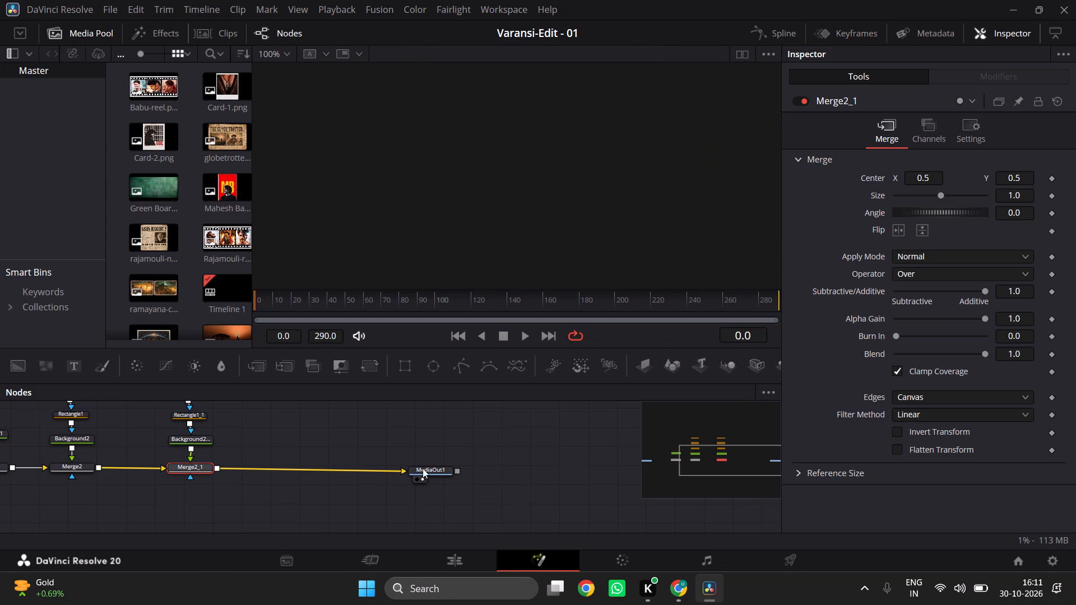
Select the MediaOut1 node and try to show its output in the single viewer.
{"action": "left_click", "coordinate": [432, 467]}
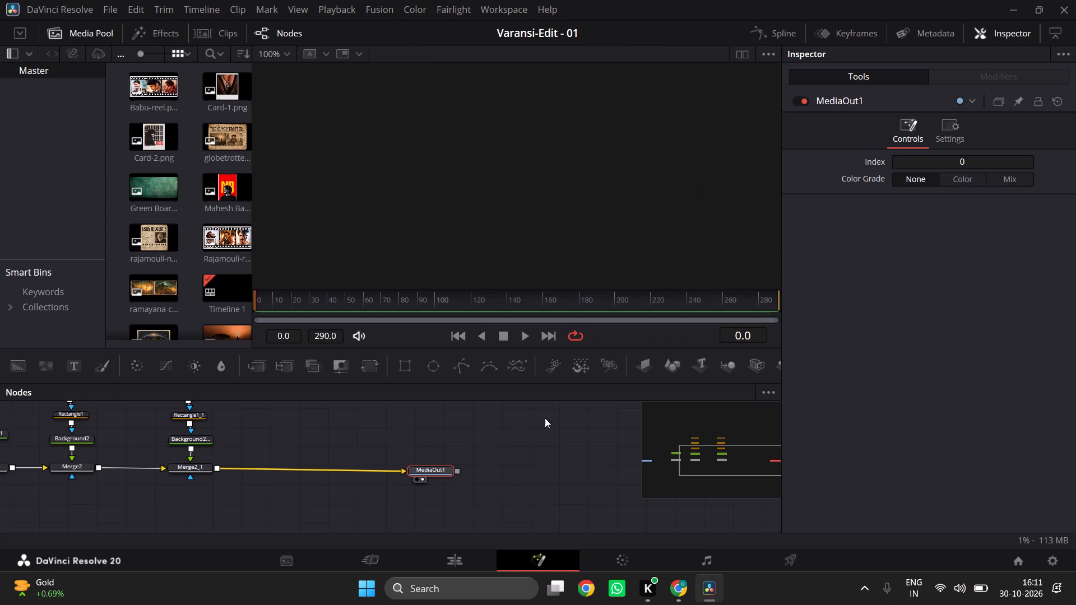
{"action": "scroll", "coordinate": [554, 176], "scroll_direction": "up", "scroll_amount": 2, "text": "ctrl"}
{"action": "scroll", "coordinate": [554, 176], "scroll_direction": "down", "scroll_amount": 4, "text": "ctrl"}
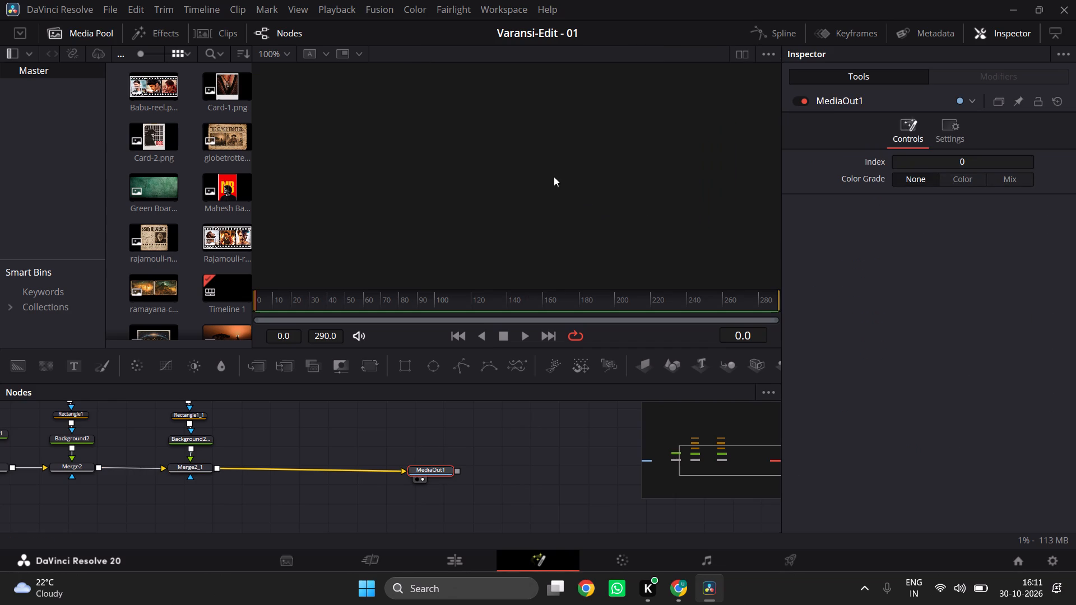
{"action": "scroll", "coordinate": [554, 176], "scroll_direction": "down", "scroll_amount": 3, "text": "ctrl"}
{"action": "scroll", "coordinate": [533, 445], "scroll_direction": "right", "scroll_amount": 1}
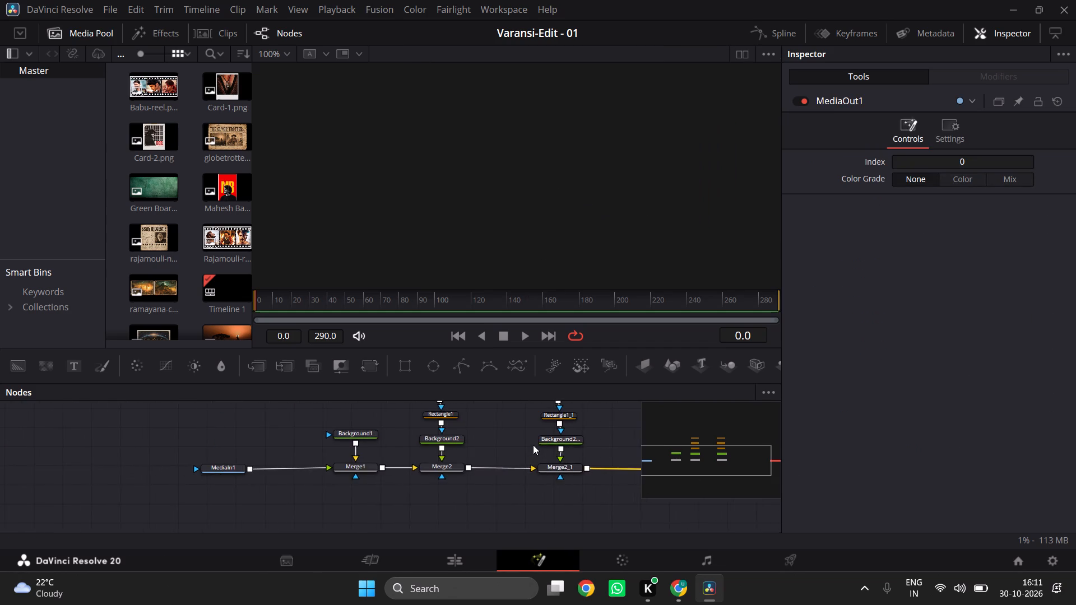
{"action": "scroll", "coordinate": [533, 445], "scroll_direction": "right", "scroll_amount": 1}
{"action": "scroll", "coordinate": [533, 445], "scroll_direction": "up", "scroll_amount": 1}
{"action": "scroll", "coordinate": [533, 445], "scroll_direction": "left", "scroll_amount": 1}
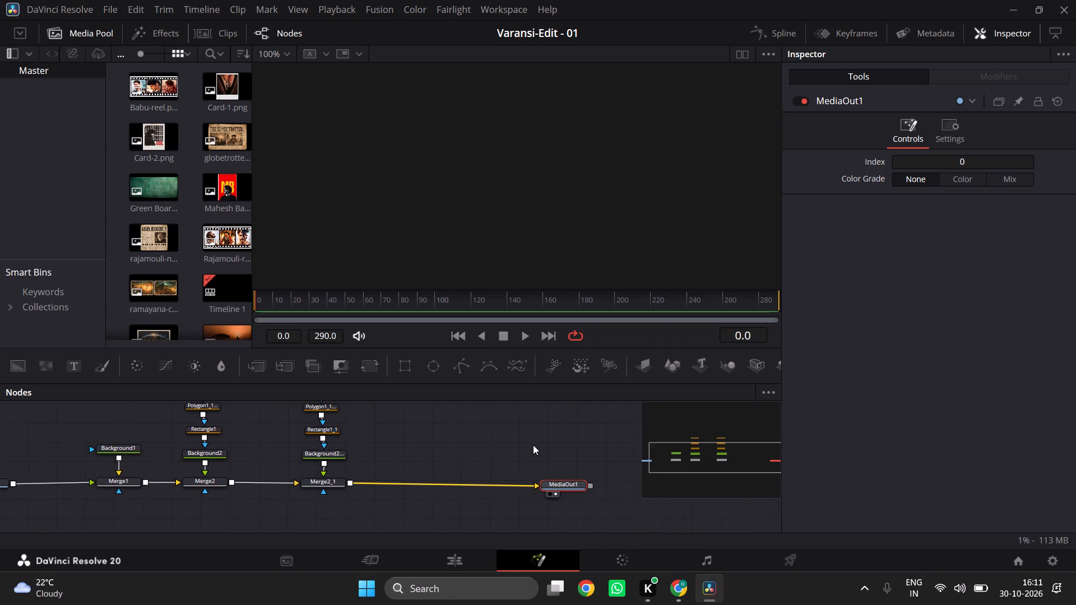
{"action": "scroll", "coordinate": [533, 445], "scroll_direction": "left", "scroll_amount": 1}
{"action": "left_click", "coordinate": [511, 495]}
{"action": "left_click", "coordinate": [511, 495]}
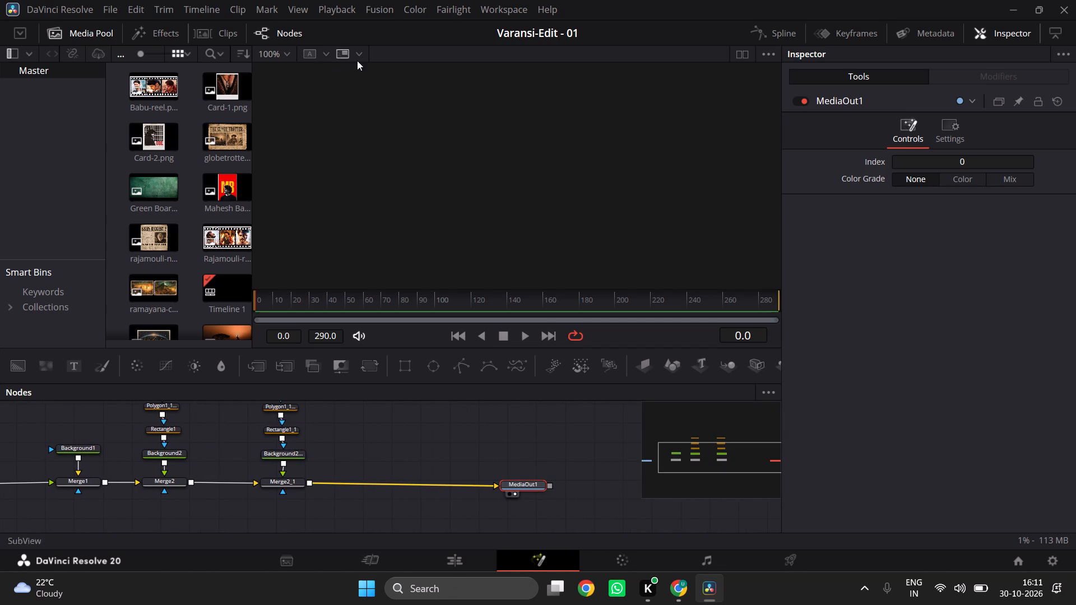
Restore the dual viewer layout and widen the MediaOut1 viewer across nearly the whole viewing area.
{"action": "left_click", "coordinate": [746, 55]}
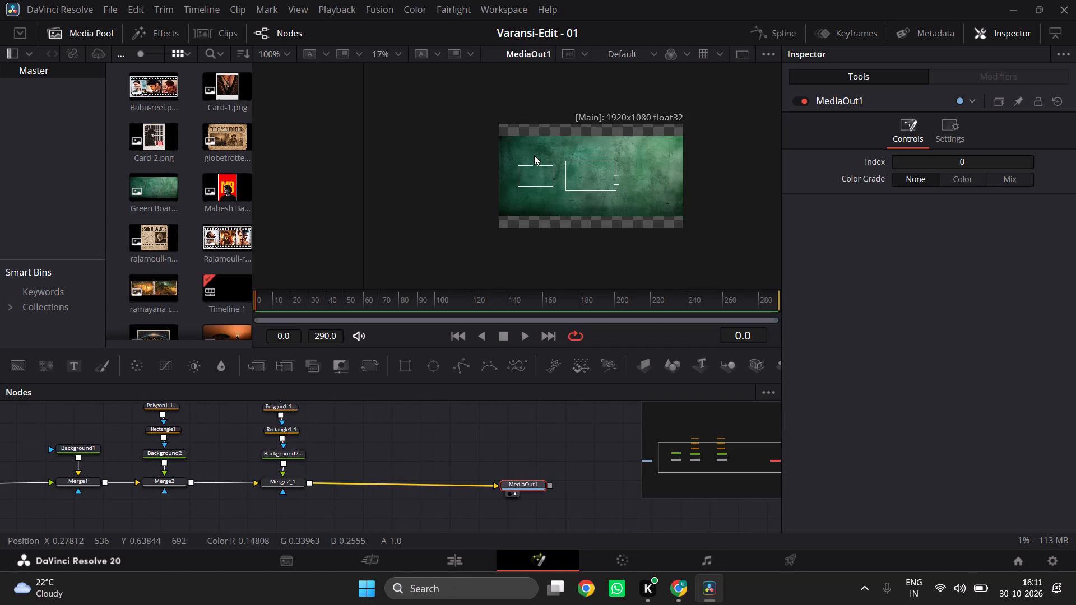
{"action": "scroll", "coordinate": [534, 155], "scroll_direction": "up", "scroll_amount": 4, "text": "ctrl"}
{"action": "scroll", "coordinate": [534, 155], "scroll_direction": "left", "scroll_amount": 1}
{"action": "scroll", "coordinate": [534, 155], "scroll_direction": "down", "scroll_amount": 2, "text": "ctrl"}
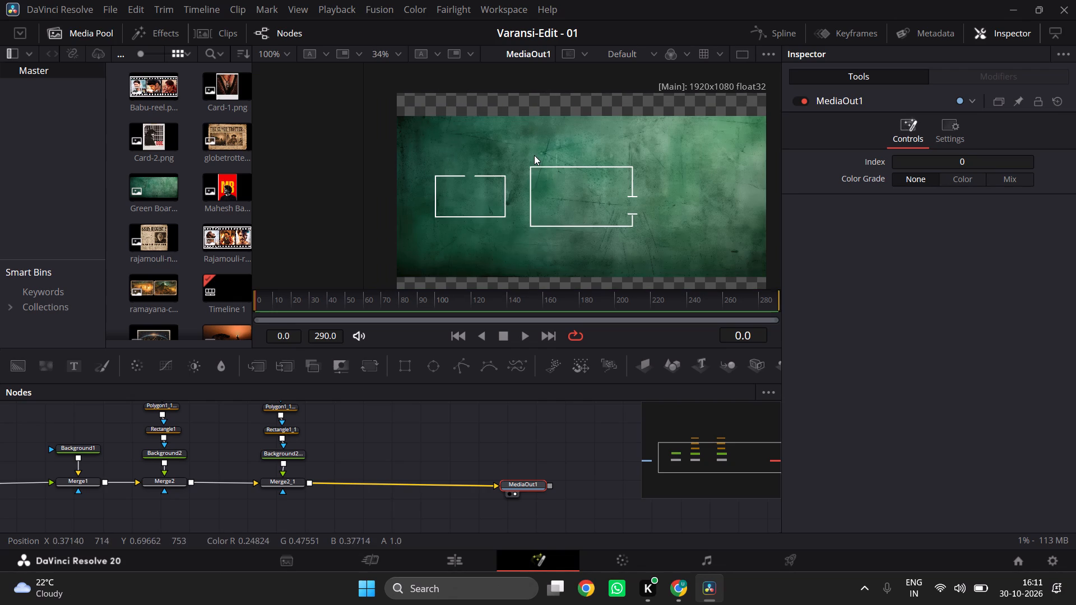
{"action": "left_click_drag", "start_coordinate": [364, 141], "coordinate": [270, 119]}
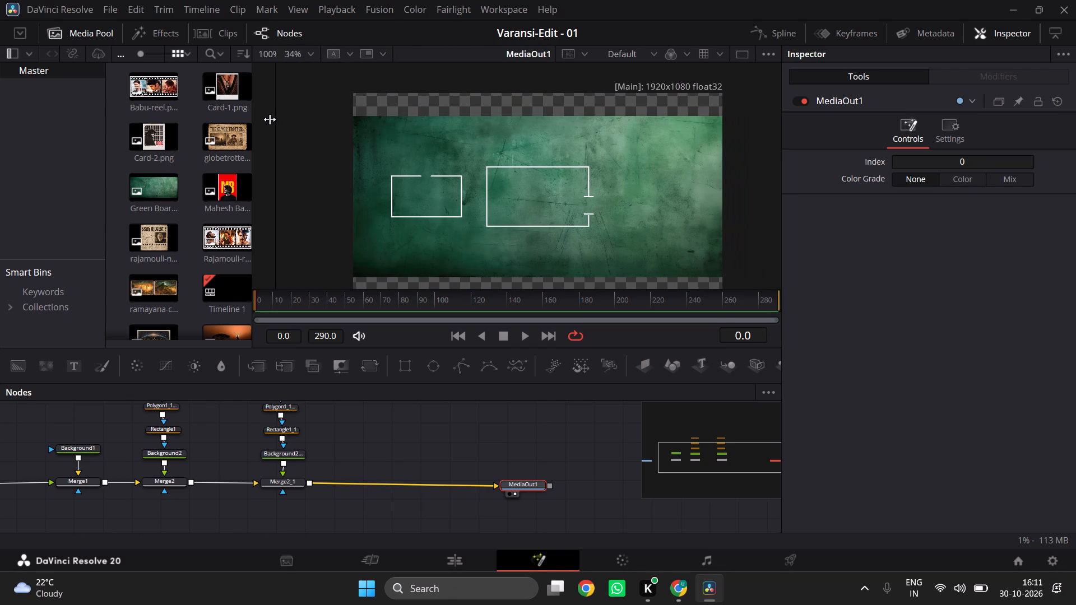
{"action": "left_click_drag", "start_coordinate": [270, 119], "coordinate": [256, 113]}
Add a Polygon node on the selected MediaOut1 node, with the two white room outlines framed in the viewer.
{"action": "scroll", "coordinate": [424, 187], "scroll_direction": "down", "scroll_amount": 1}
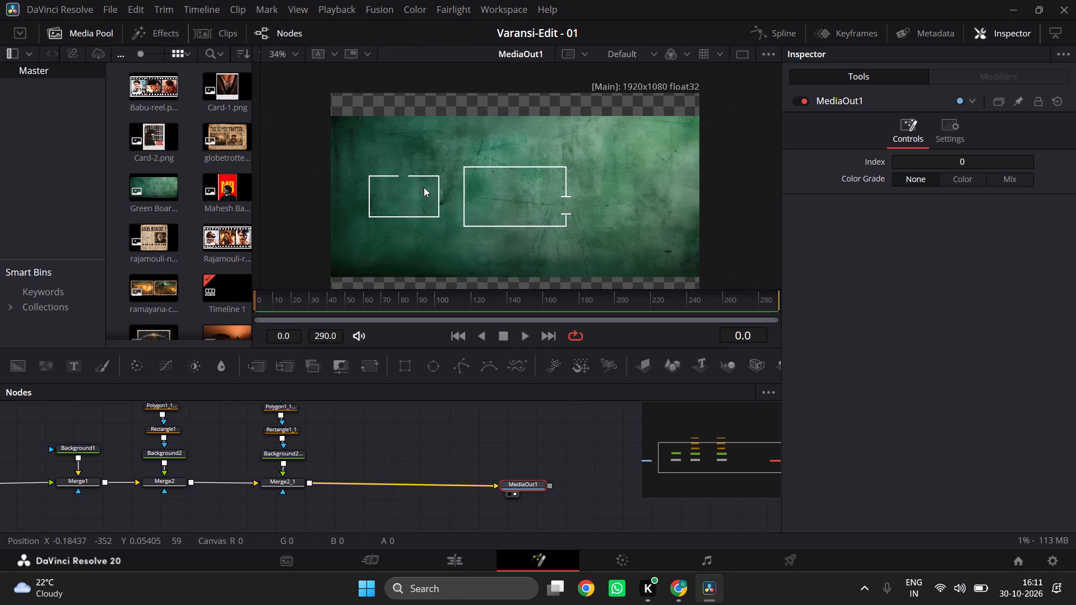
{"action": "scroll", "coordinate": [424, 187], "scroll_direction": "down", "scroll_amount": 1}
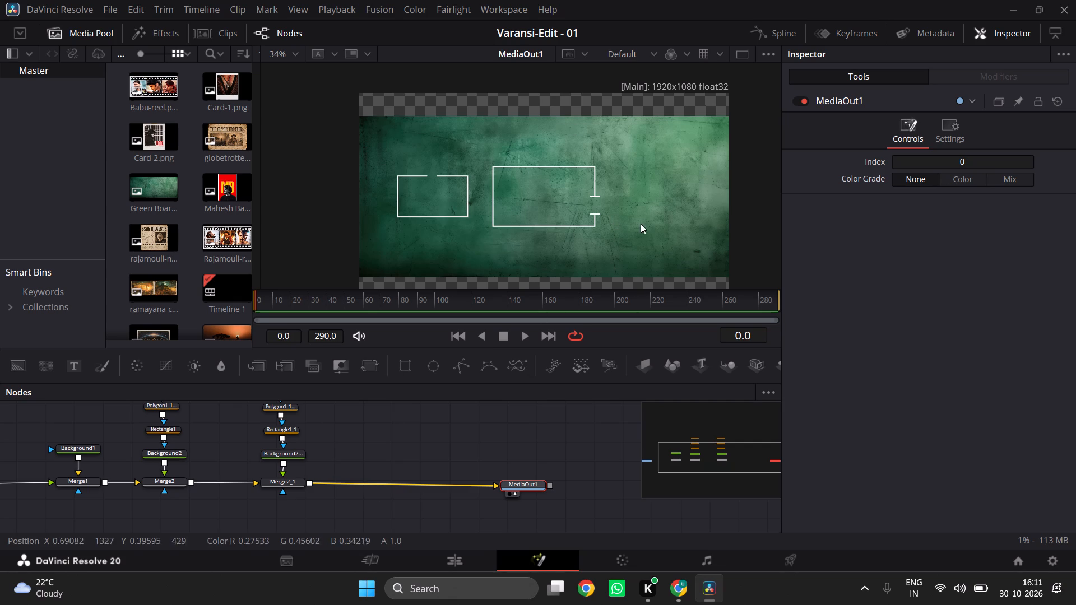
{"action": "scroll", "coordinate": [602, 206], "scroll_direction": "up", "scroll_amount": 2, "text": "ctrl"}
{"action": "scroll", "coordinate": [602, 206], "scroll_direction": "down", "scroll_amount": 1}
{"action": "scroll", "coordinate": [602, 206], "scroll_direction": "right", "scroll_amount": 1}
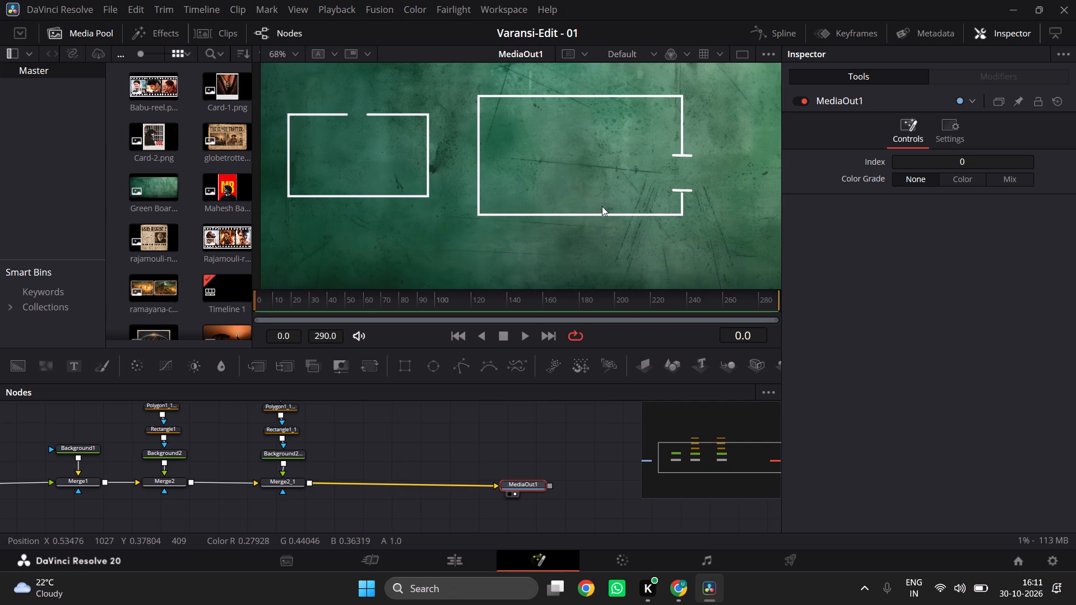
{"action": "scroll", "coordinate": [602, 206], "scroll_direction": "right", "scroll_amount": 1}
{"action": "scroll", "coordinate": [602, 206], "scroll_direction": "down", "scroll_amount": 1, "text": "ctrl"}
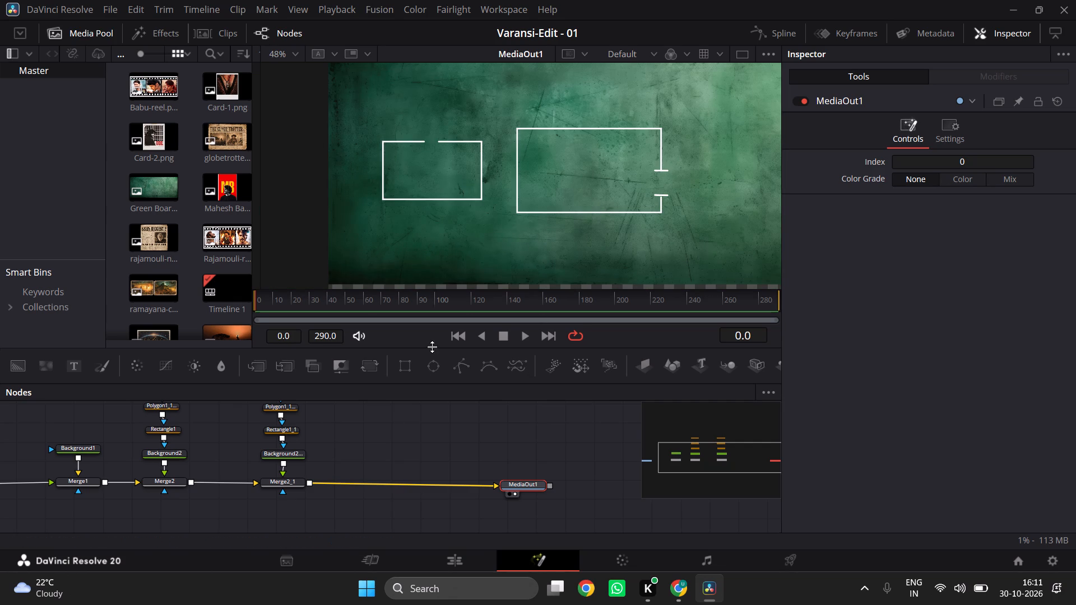
{"action": "left_click", "coordinate": [459, 364]}
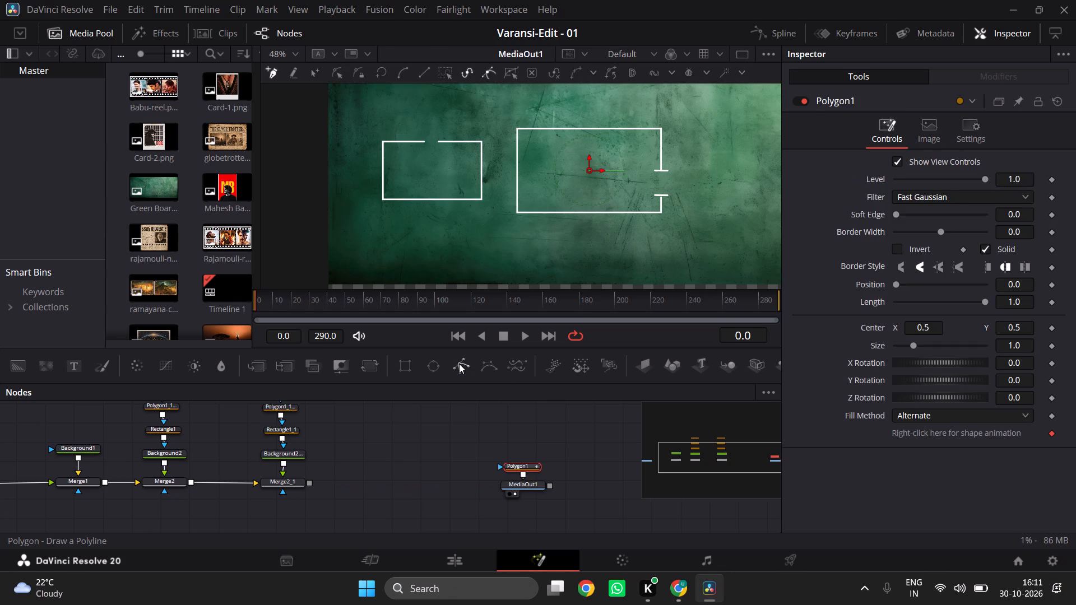
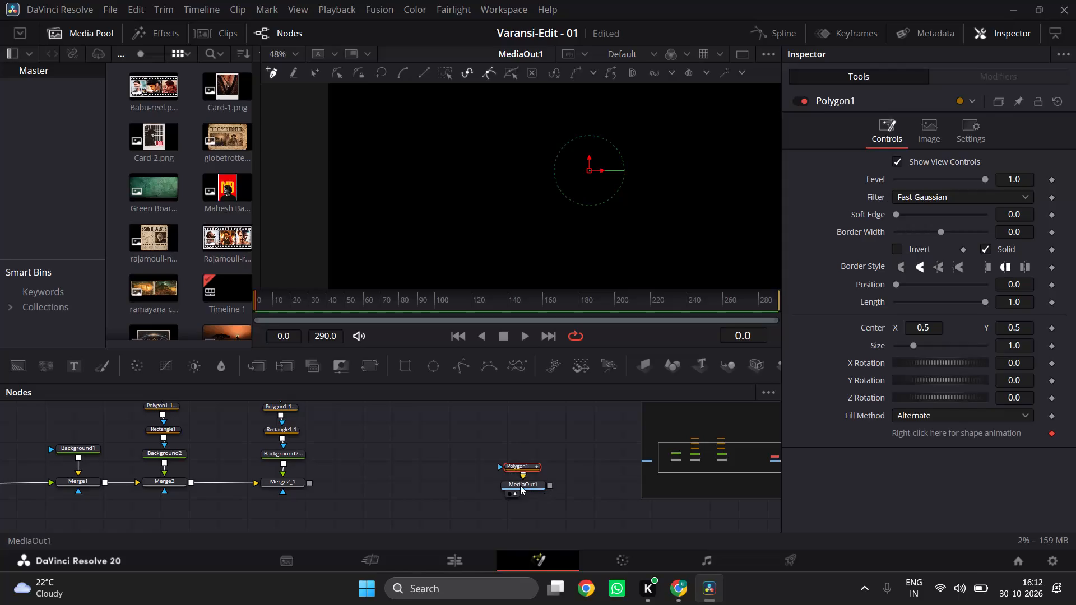
Undo adding the Polygon node on MediaOut1 so that Merge2_1 feeds MediaOut1 directly.
{"action": "left_click", "coordinate": [463, 481]}
{"action": "key", "text": "ctrl+z"}
{"action": "key", "text": "ctrl+z"}
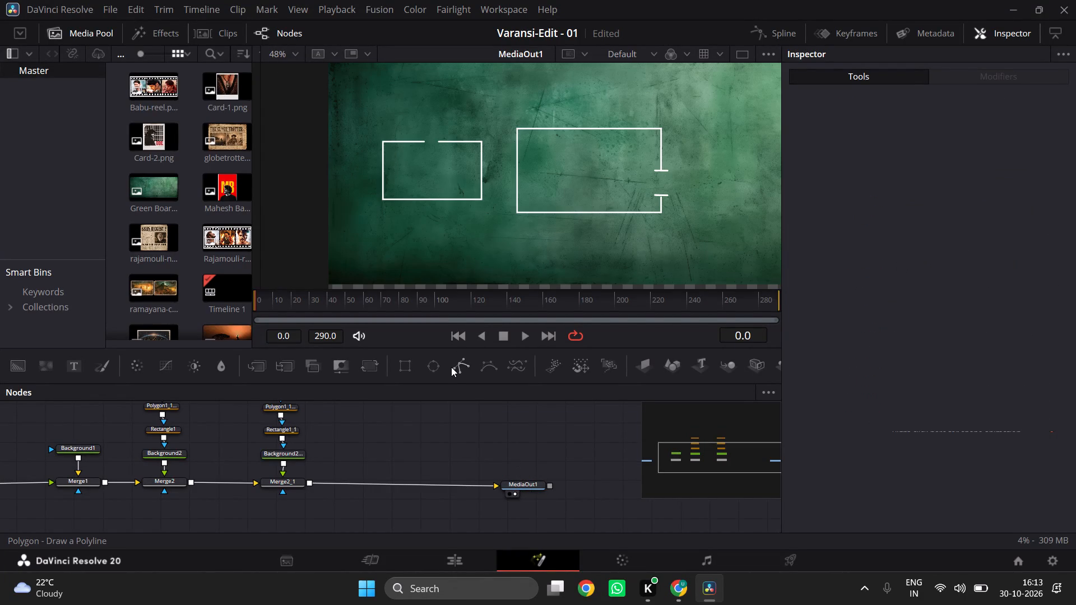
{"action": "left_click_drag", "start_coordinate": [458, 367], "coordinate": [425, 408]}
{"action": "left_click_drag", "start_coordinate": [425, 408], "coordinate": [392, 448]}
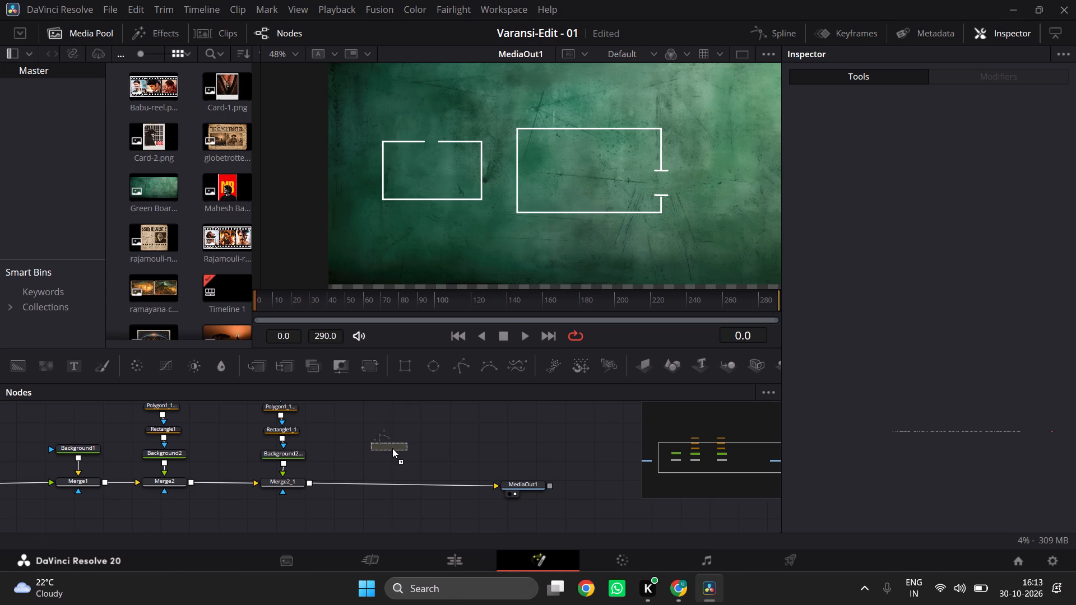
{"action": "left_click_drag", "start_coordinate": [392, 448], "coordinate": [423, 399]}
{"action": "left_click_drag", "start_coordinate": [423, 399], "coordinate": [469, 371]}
Examine the Polygon and Rectangle nodes feeding Merge2_1 against the smaller room outline and its door gap.
{"action": "right_click", "coordinate": [417, 426]}
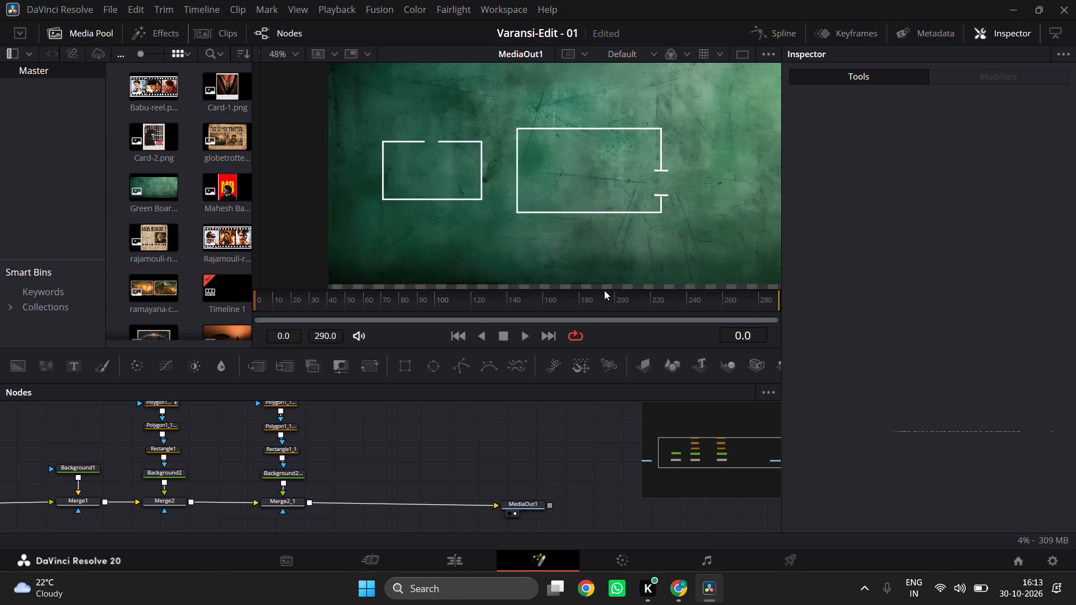
{"action": "scroll", "coordinate": [312, 477], "scroll_direction": "up", "scroll_amount": 1}
{"action": "left_click", "coordinate": [370, 441]}
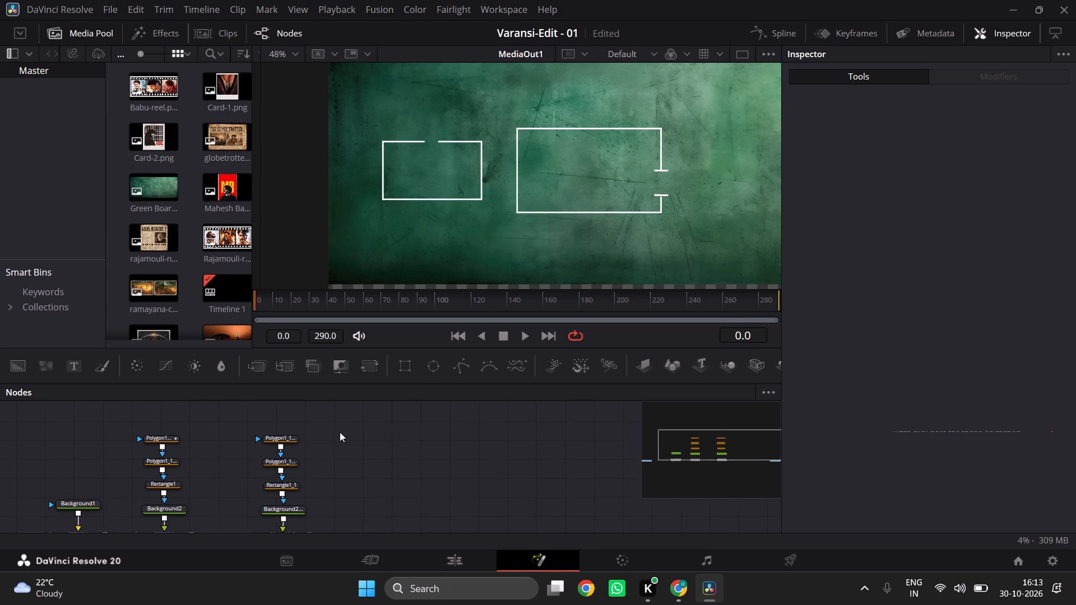
{"action": "left_click", "coordinate": [282, 452]}
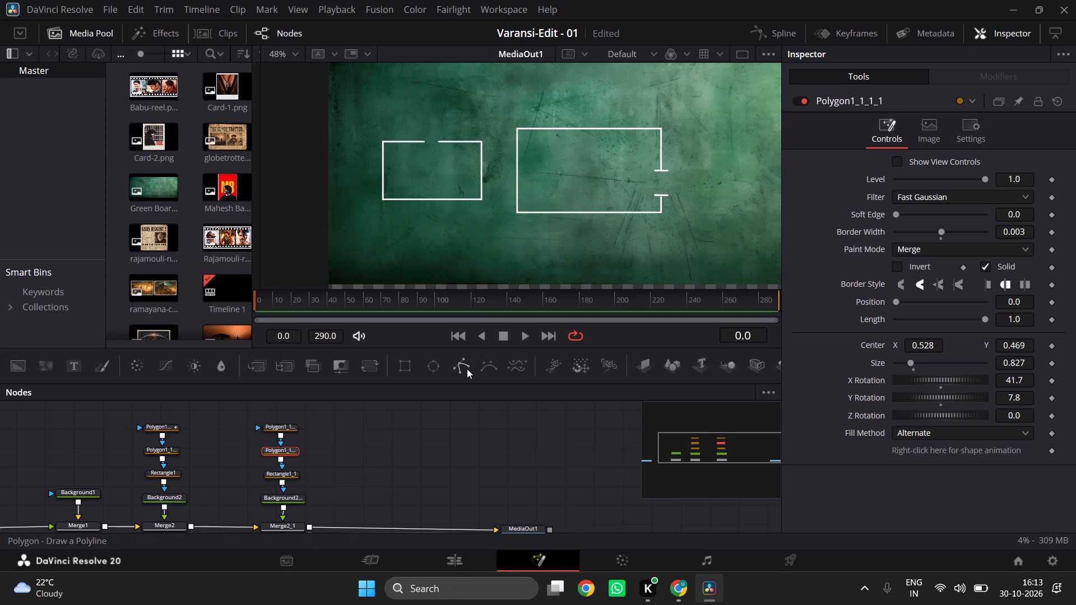
{"action": "left_click", "coordinate": [423, 130]}
{"action": "double_click", "coordinate": [425, 142]}
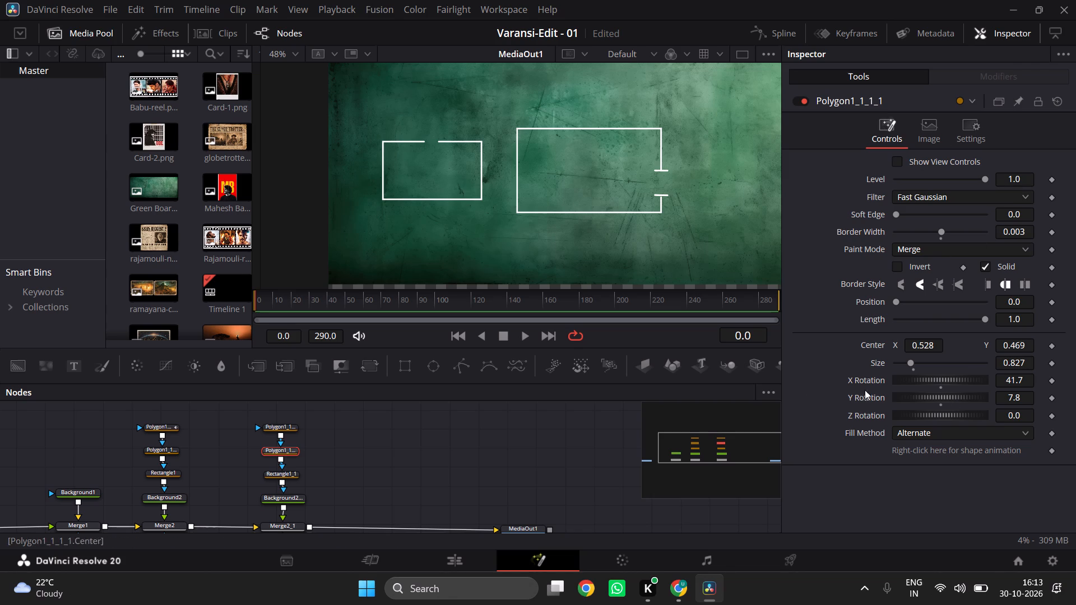
{"action": "left_click", "coordinate": [285, 476]}
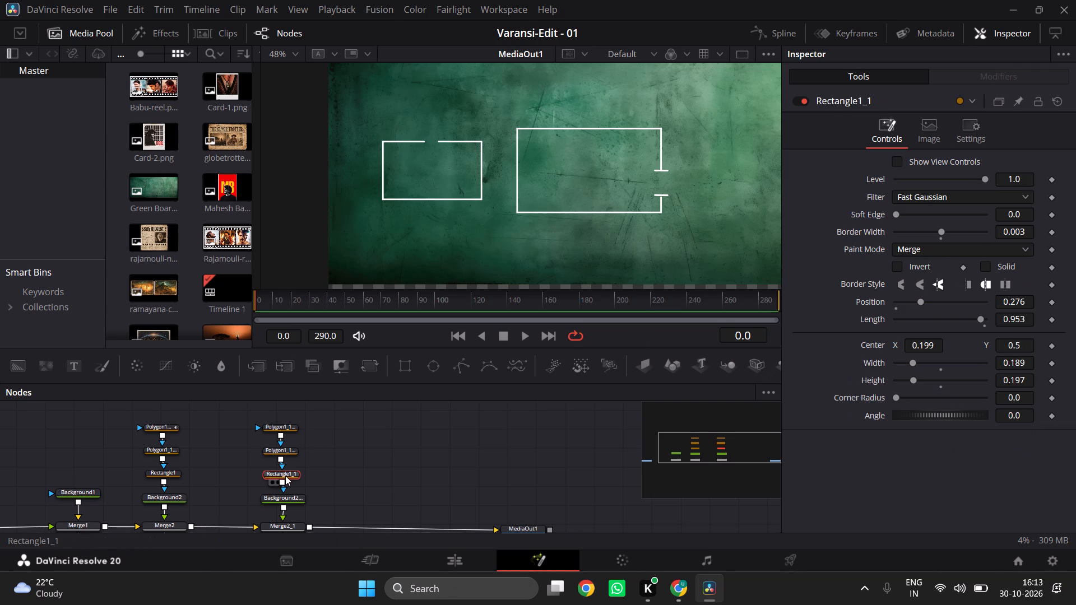
{"action": "left_click", "coordinate": [425, 141]}
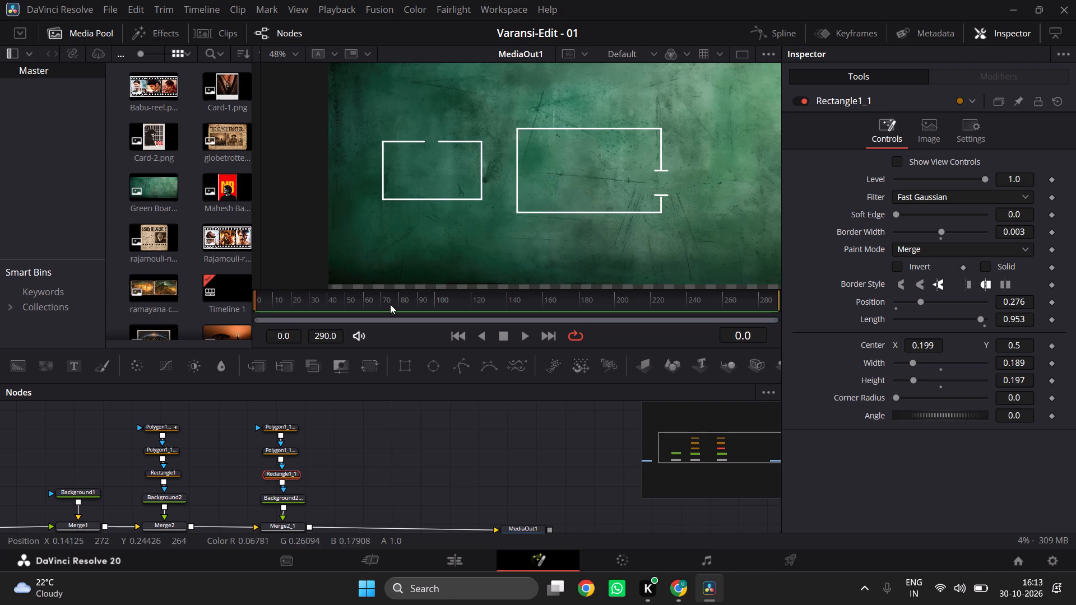
{"action": "left_click", "coordinate": [280, 456]}
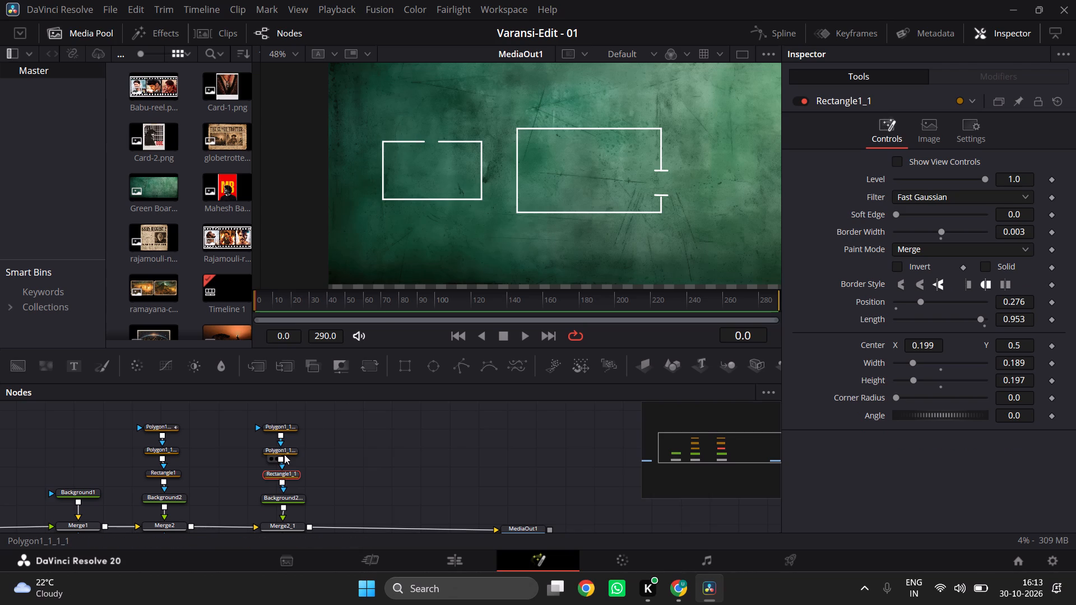
{"action": "left_click", "coordinate": [284, 454]}
{"action": "left_click", "coordinate": [280, 429]}
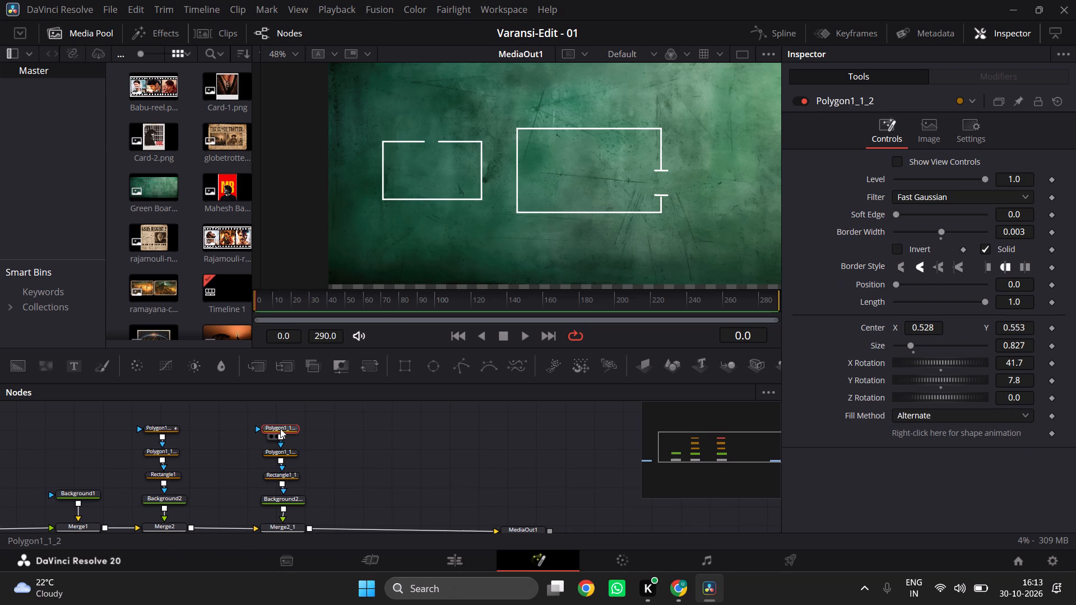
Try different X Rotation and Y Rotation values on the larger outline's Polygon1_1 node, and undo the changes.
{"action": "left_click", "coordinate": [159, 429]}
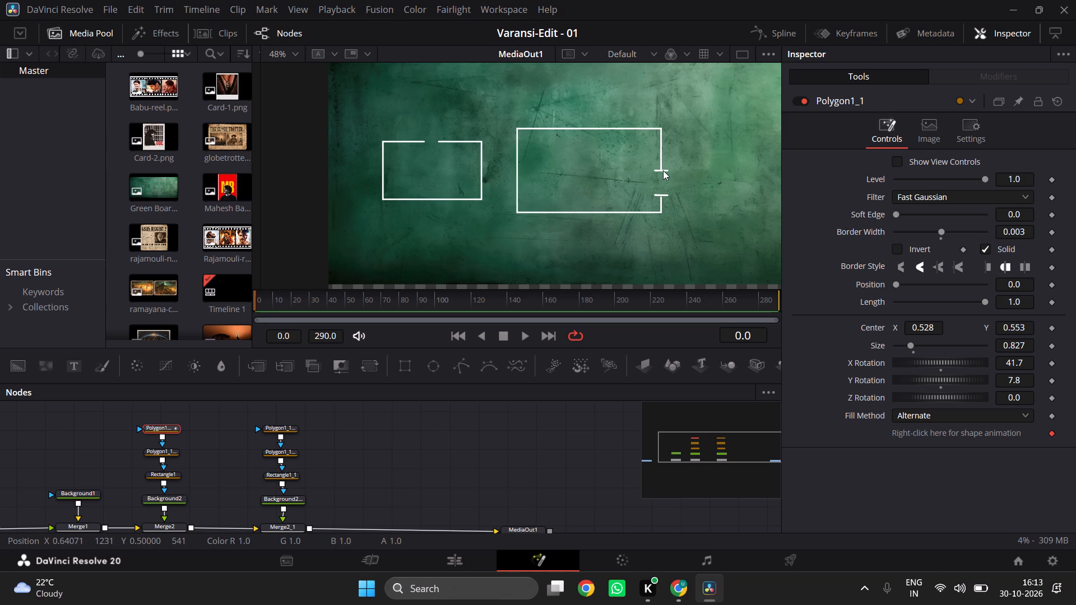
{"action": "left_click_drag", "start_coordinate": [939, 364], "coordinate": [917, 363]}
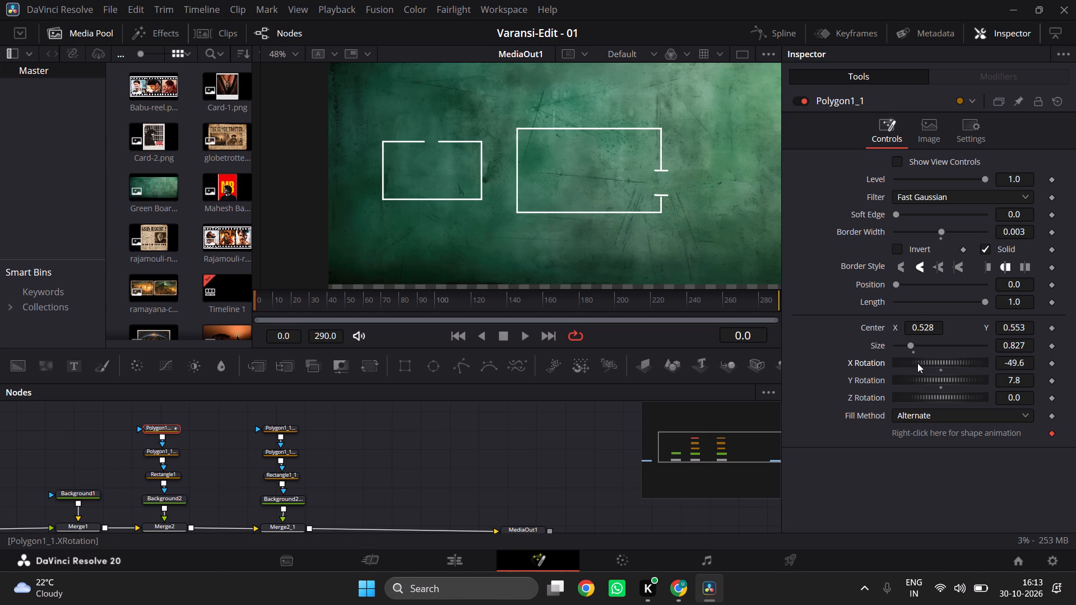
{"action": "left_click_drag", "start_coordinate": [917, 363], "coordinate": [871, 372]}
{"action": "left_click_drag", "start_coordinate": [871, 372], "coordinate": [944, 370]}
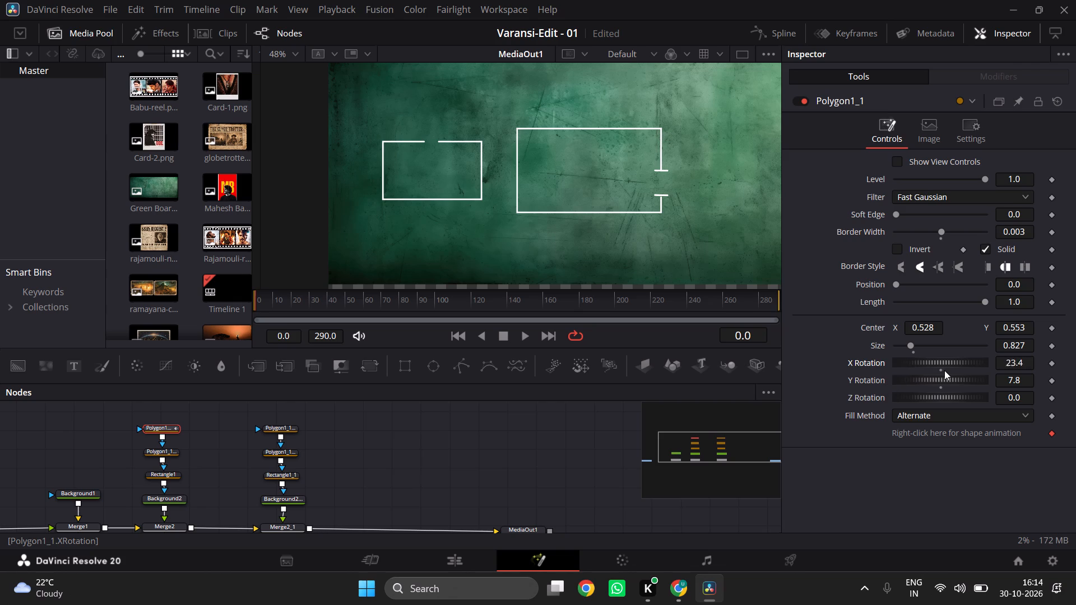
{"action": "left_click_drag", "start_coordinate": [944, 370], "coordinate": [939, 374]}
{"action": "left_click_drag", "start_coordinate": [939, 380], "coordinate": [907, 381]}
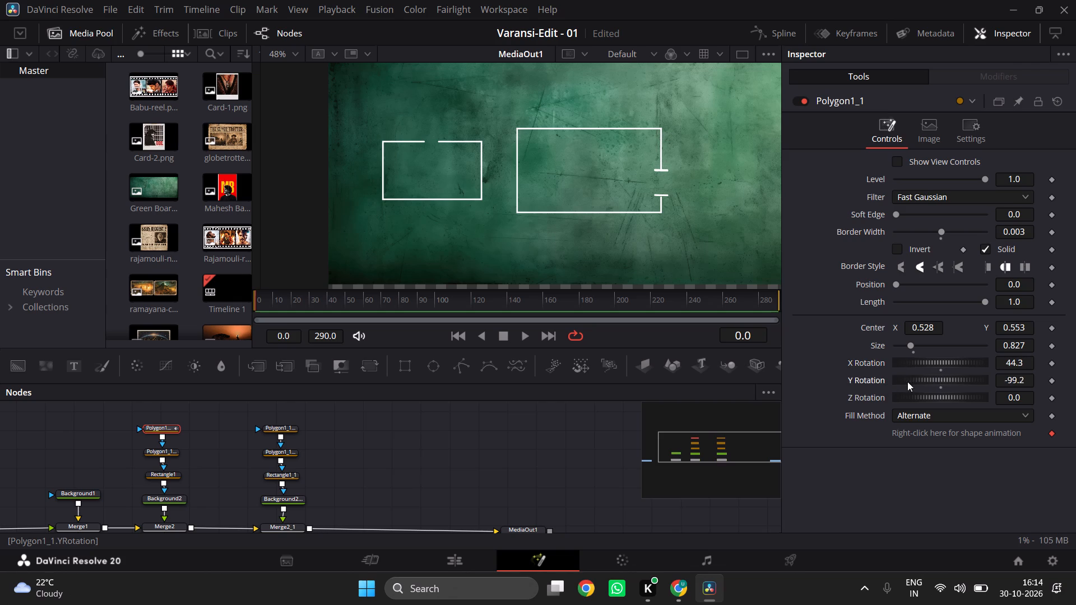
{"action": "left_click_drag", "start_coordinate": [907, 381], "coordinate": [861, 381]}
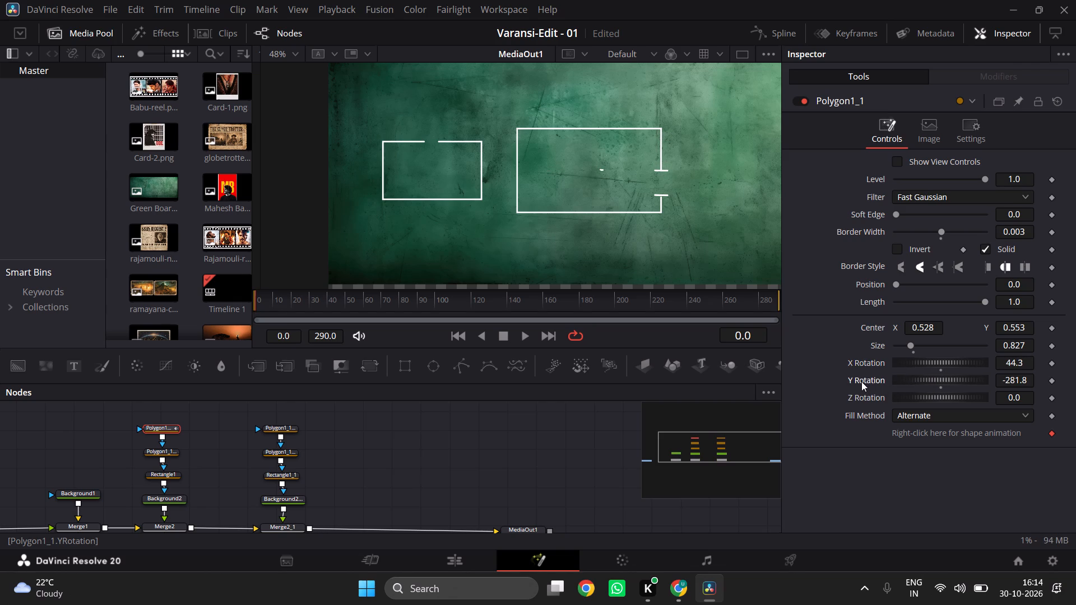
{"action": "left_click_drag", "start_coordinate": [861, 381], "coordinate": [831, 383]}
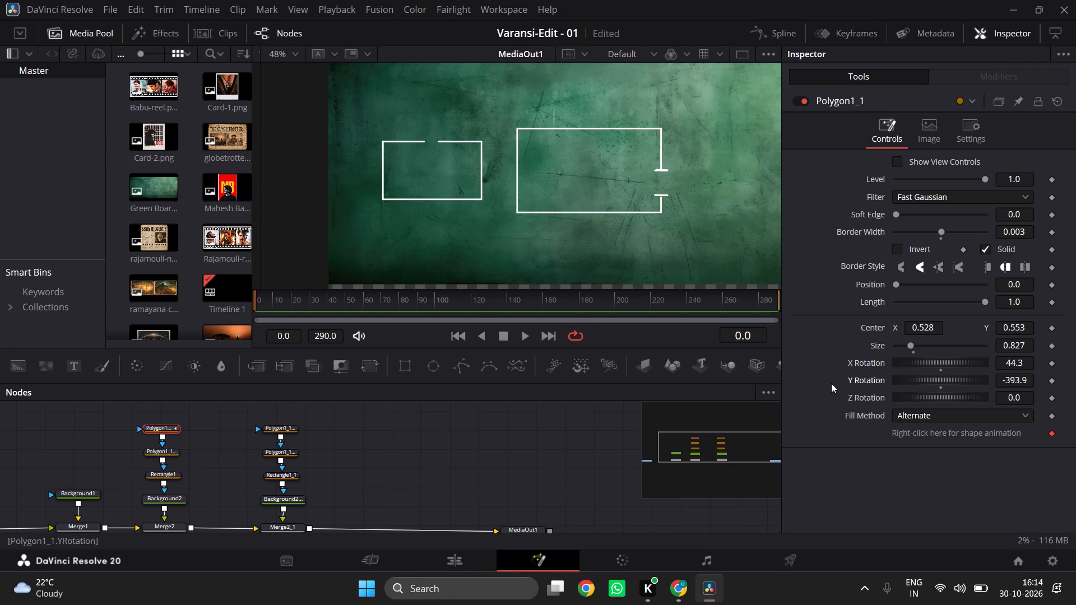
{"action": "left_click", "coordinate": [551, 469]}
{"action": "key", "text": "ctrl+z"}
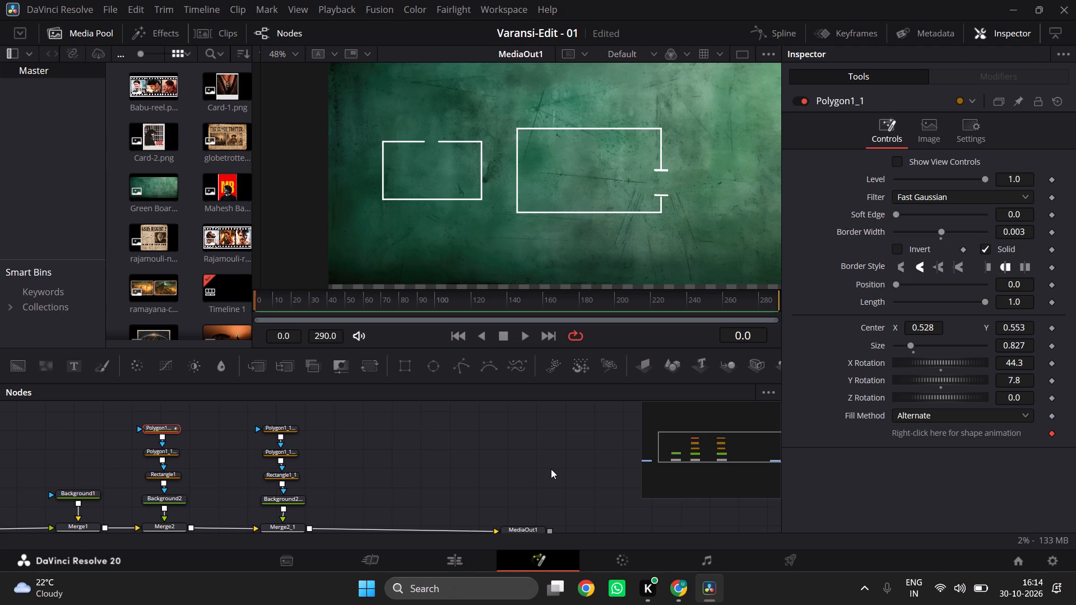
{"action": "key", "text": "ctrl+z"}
Add a Polygon node after Polygon1_1_2 and draw a short vertical line across the left end of the smaller outline's door gap.
{"action": "left_click", "coordinate": [274, 430]}
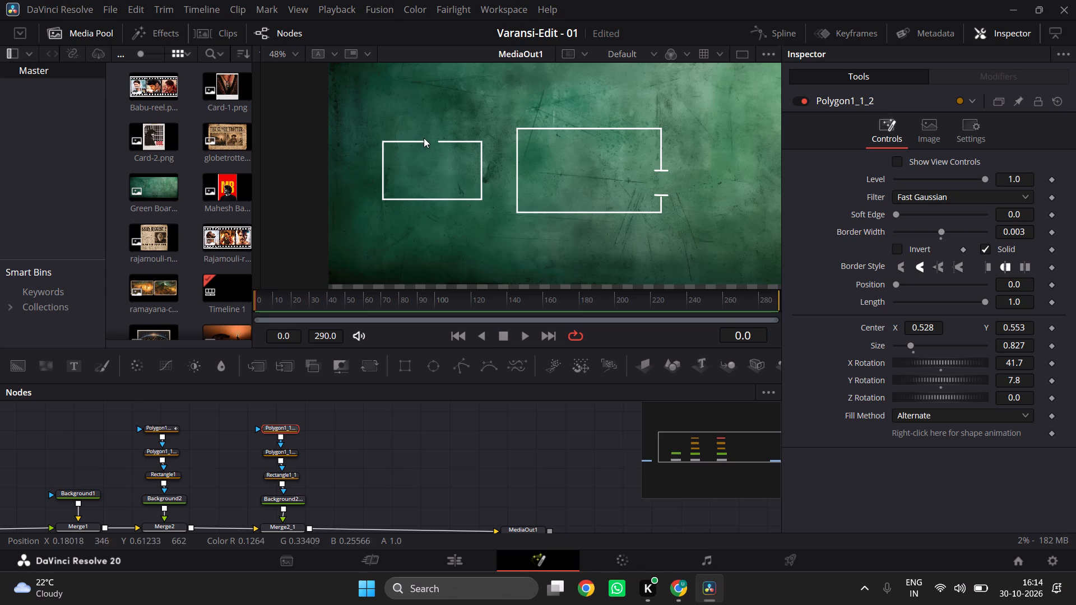
{"action": "left_click_drag", "start_coordinate": [424, 138], "coordinate": [424, 150]}
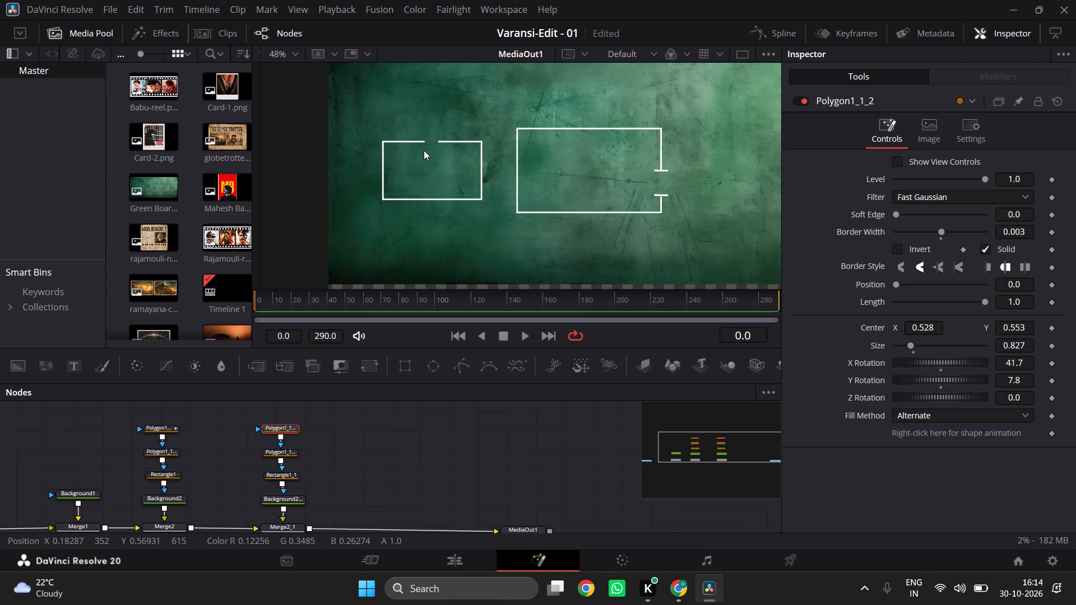
{"action": "left_click", "coordinate": [462, 366]}
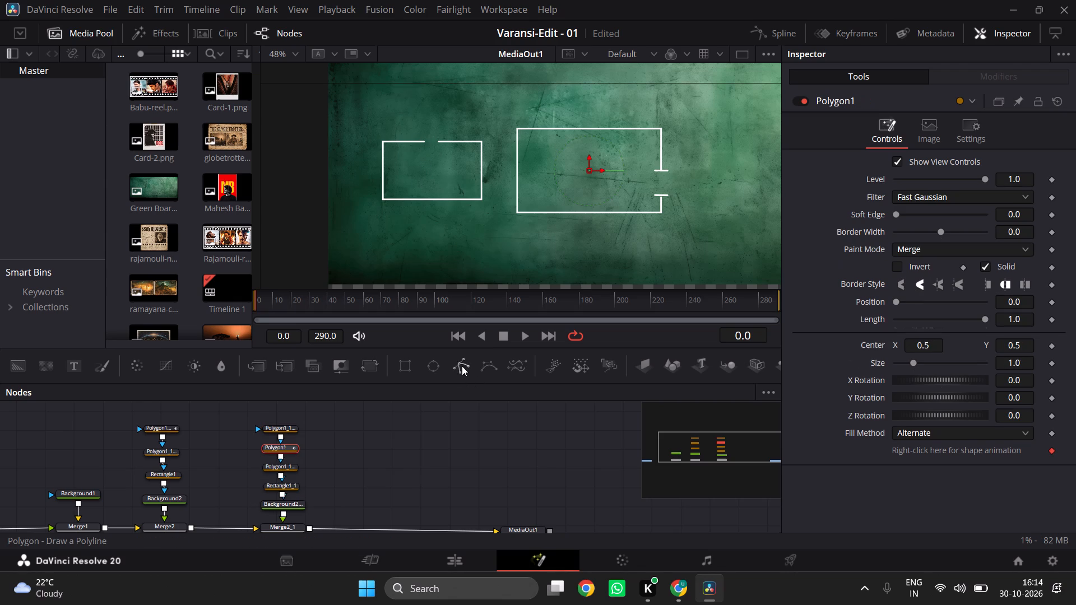
{"action": "left_click_drag", "start_coordinate": [425, 136], "coordinate": [426, 147]}
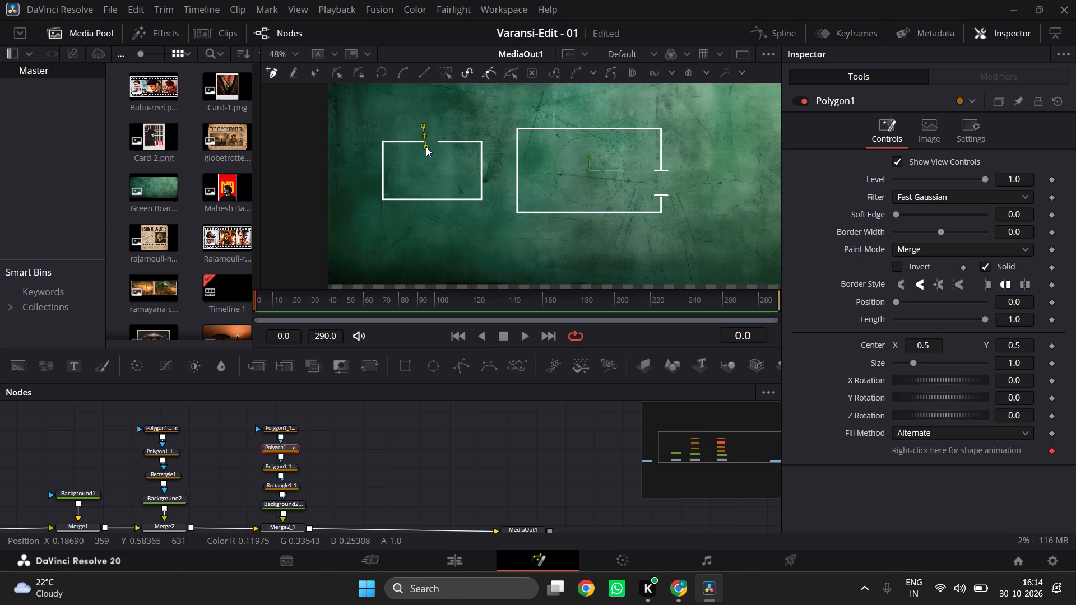
{"action": "left_click_drag", "start_coordinate": [426, 147], "coordinate": [425, 145]}
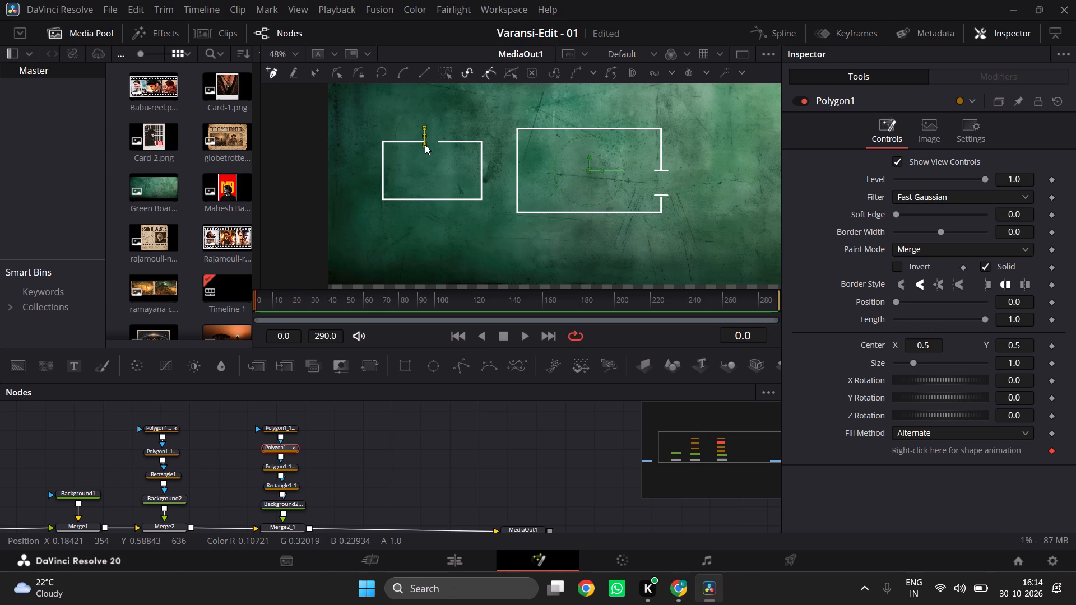
{"action": "left_click_drag", "start_coordinate": [425, 145], "coordinate": [425, 145]}
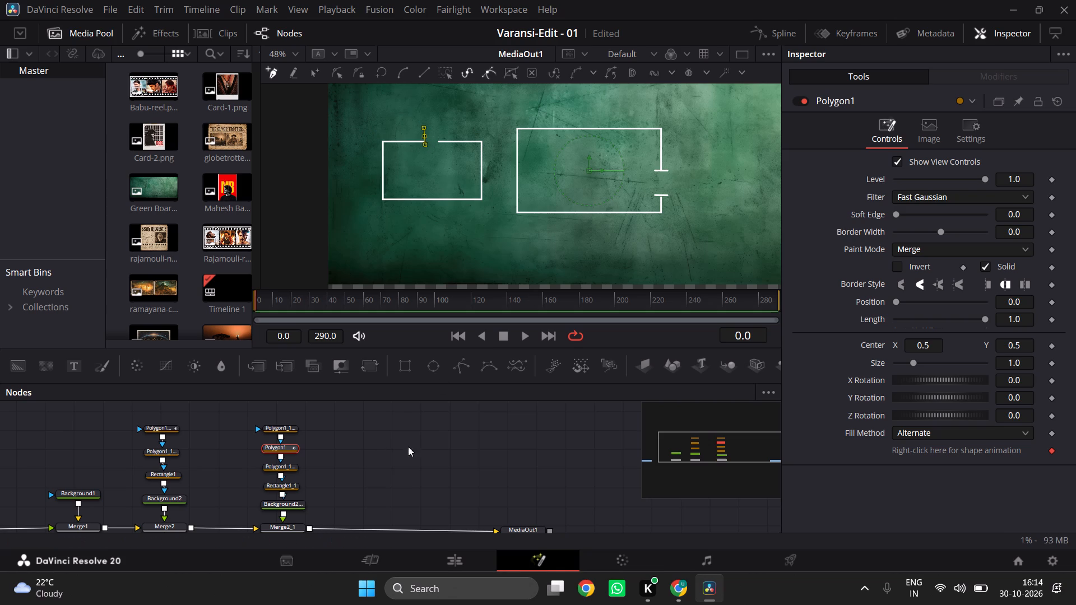
Remove the shape animation keyframe from the new Polygon1 node at frame 0.
{"action": "left_click", "coordinate": [1050, 451]}
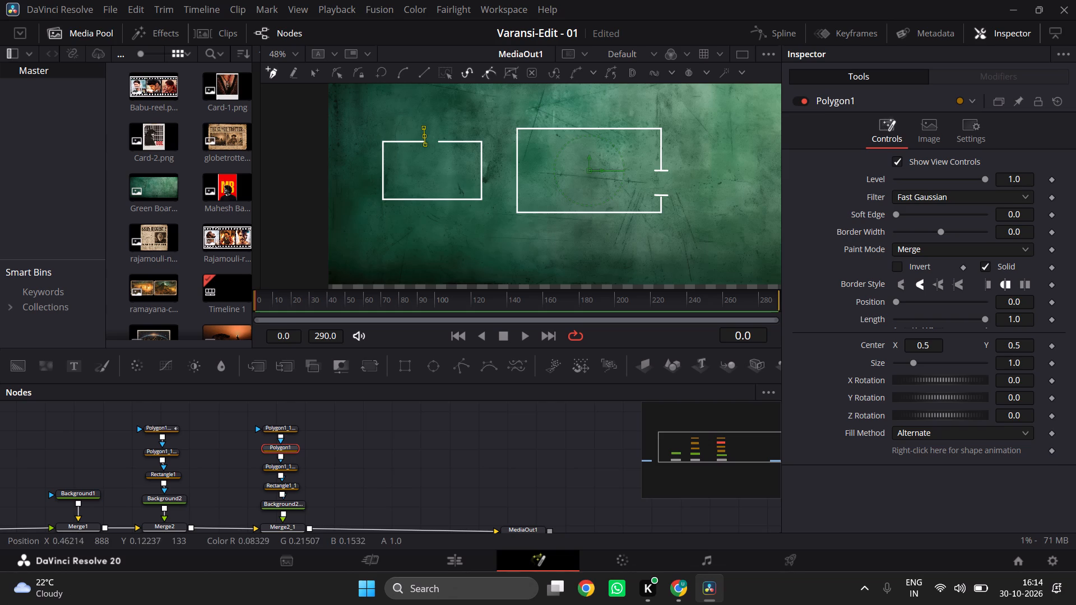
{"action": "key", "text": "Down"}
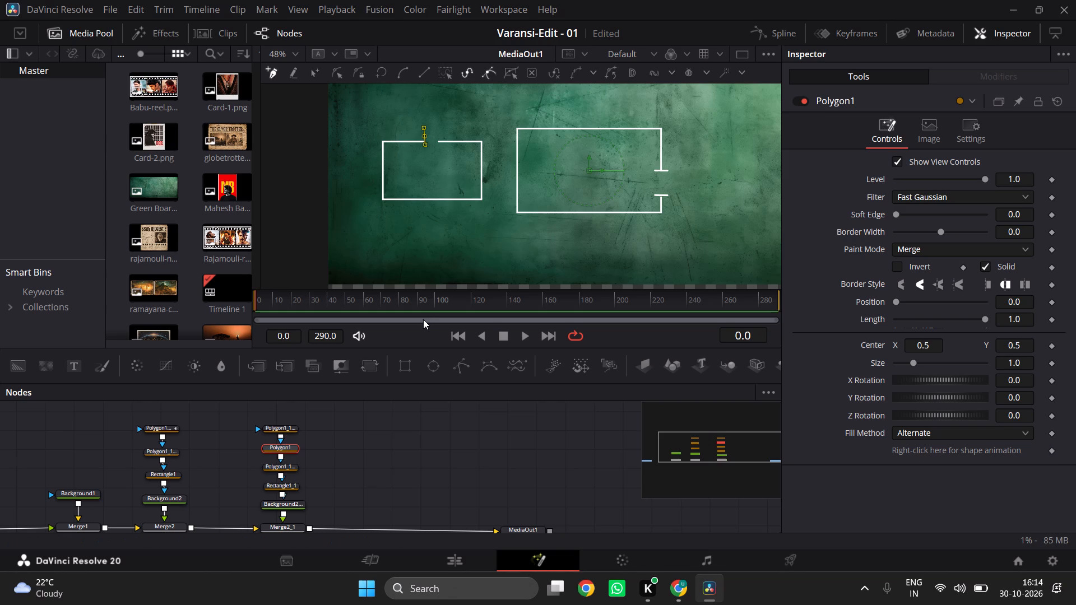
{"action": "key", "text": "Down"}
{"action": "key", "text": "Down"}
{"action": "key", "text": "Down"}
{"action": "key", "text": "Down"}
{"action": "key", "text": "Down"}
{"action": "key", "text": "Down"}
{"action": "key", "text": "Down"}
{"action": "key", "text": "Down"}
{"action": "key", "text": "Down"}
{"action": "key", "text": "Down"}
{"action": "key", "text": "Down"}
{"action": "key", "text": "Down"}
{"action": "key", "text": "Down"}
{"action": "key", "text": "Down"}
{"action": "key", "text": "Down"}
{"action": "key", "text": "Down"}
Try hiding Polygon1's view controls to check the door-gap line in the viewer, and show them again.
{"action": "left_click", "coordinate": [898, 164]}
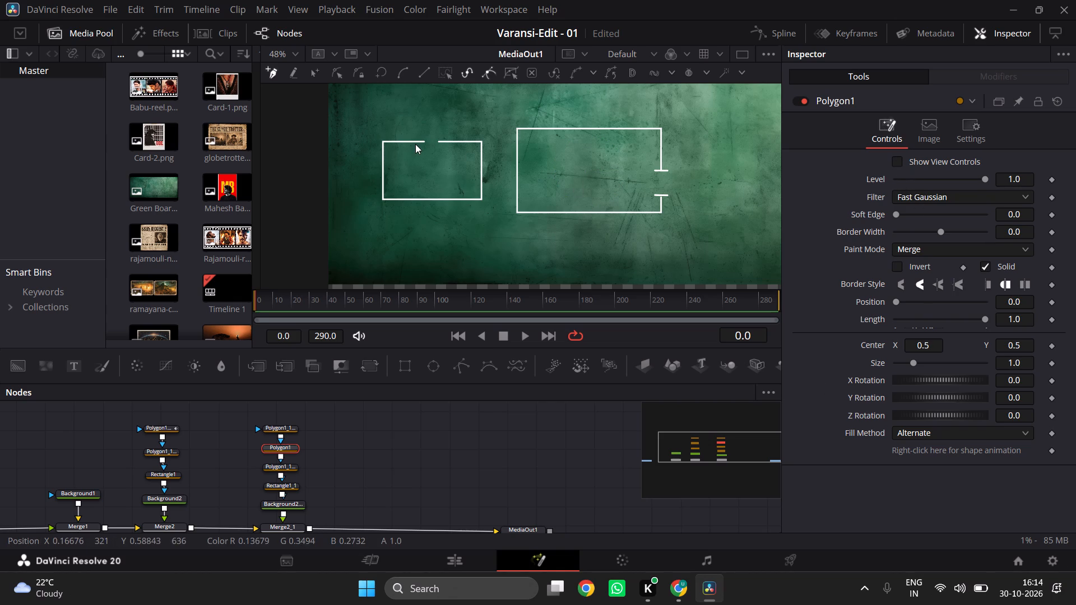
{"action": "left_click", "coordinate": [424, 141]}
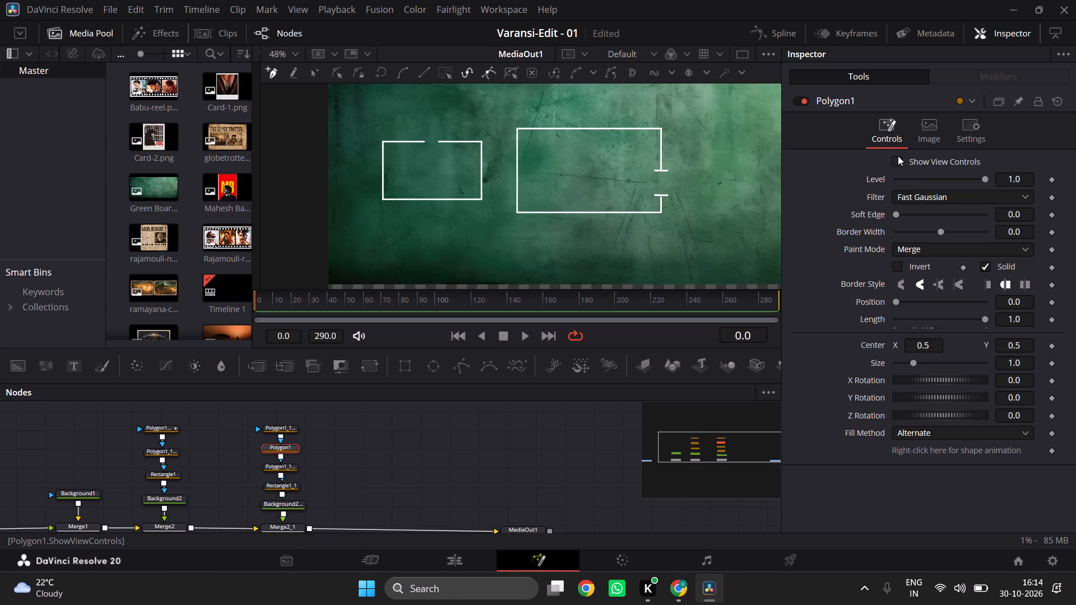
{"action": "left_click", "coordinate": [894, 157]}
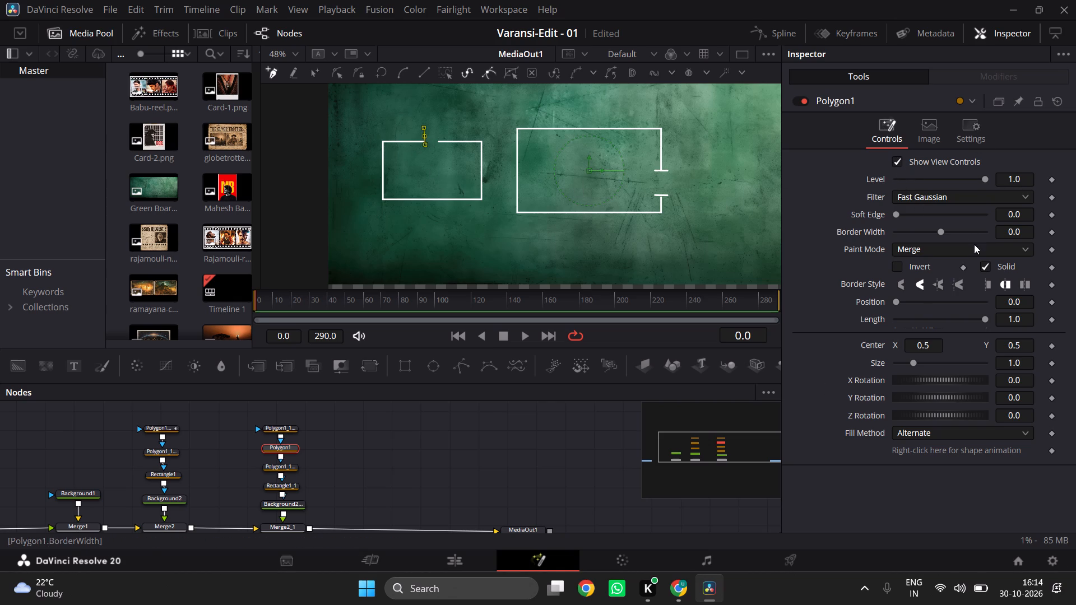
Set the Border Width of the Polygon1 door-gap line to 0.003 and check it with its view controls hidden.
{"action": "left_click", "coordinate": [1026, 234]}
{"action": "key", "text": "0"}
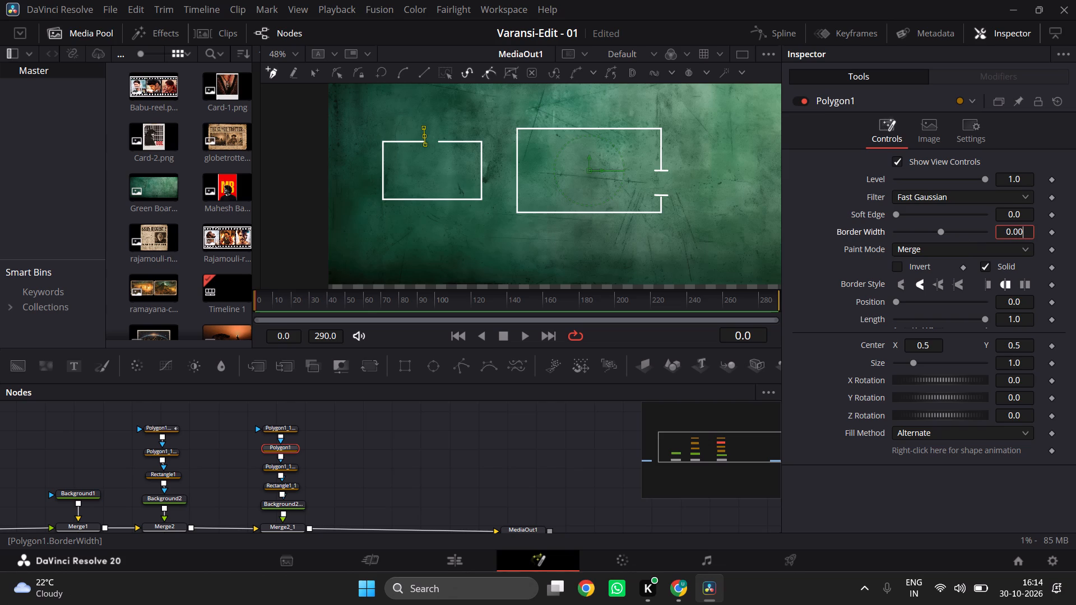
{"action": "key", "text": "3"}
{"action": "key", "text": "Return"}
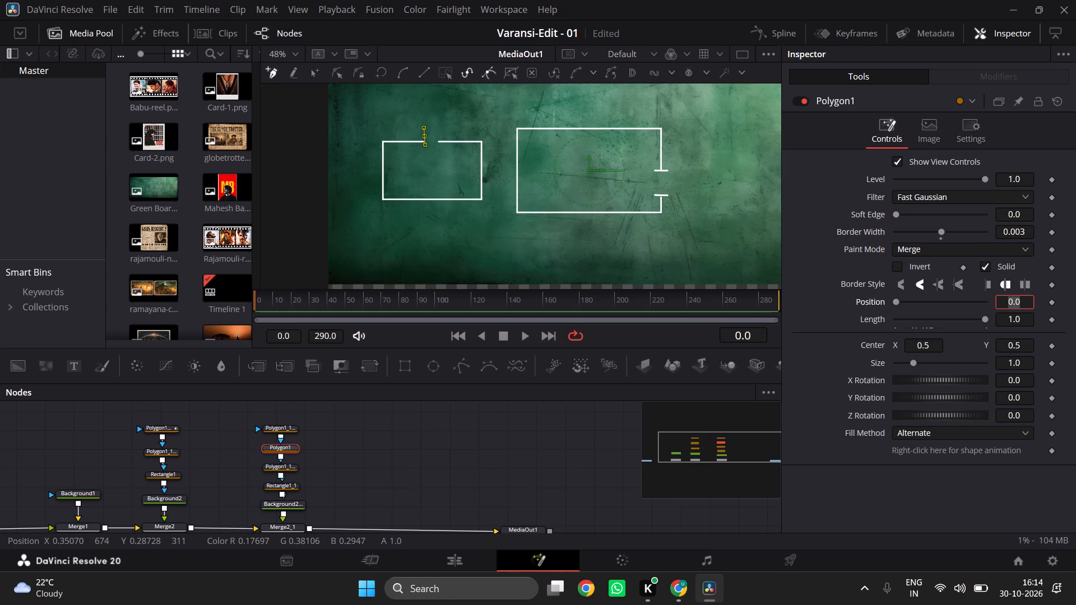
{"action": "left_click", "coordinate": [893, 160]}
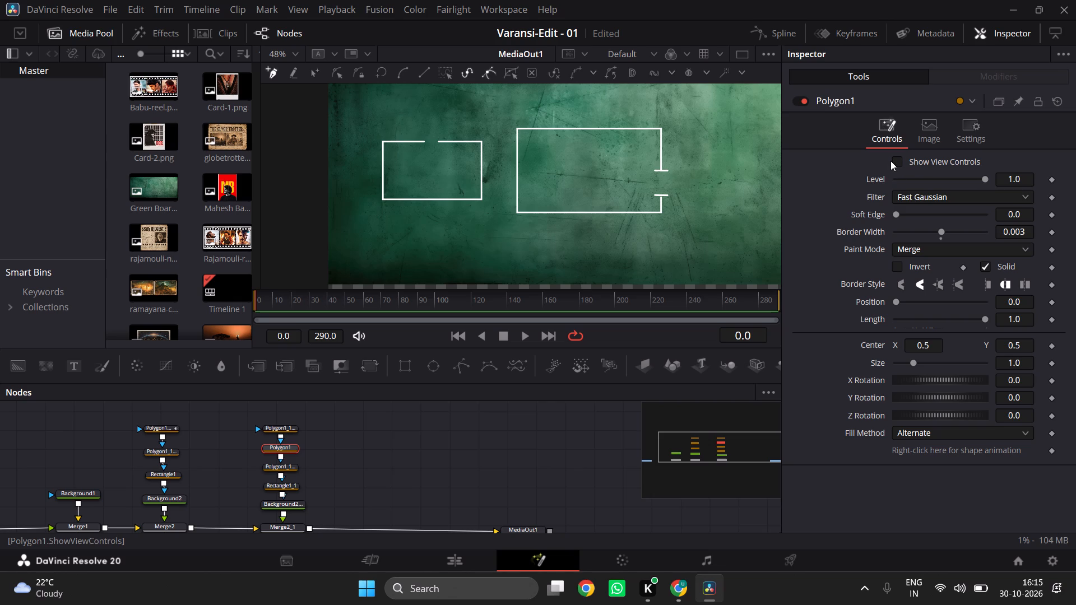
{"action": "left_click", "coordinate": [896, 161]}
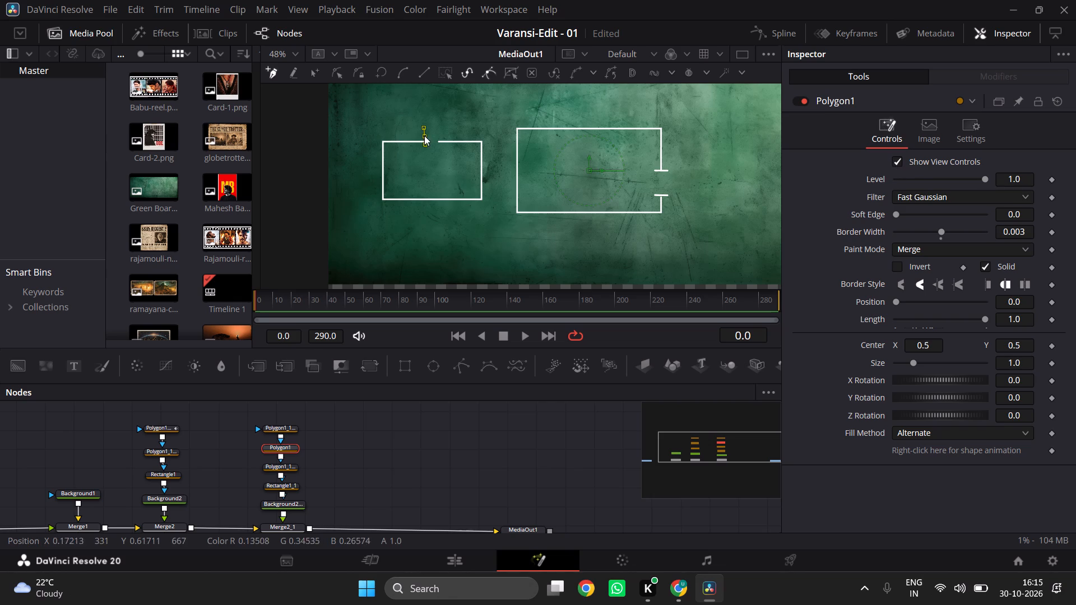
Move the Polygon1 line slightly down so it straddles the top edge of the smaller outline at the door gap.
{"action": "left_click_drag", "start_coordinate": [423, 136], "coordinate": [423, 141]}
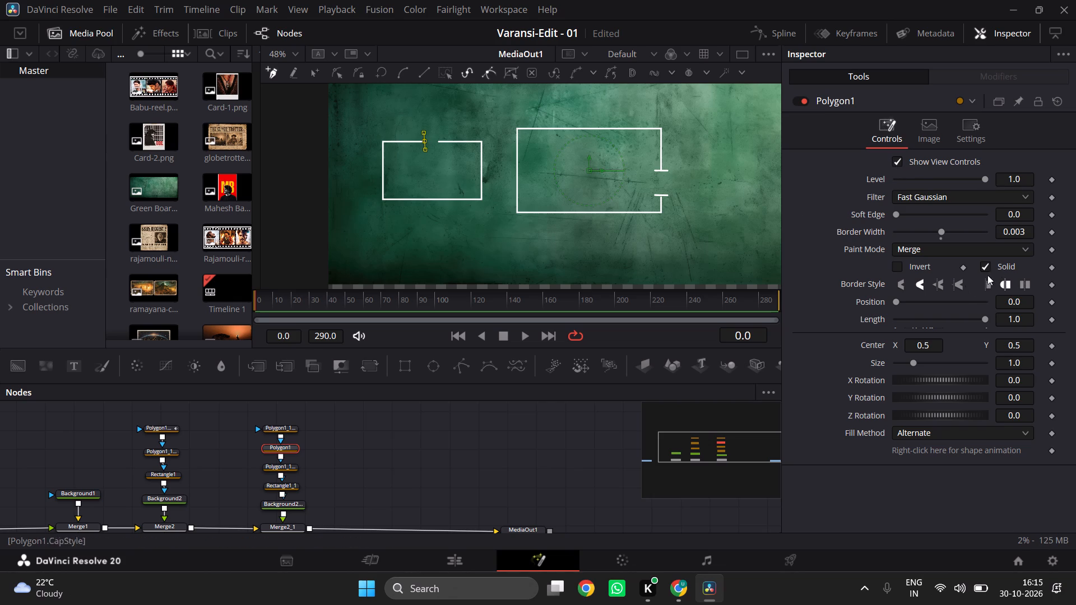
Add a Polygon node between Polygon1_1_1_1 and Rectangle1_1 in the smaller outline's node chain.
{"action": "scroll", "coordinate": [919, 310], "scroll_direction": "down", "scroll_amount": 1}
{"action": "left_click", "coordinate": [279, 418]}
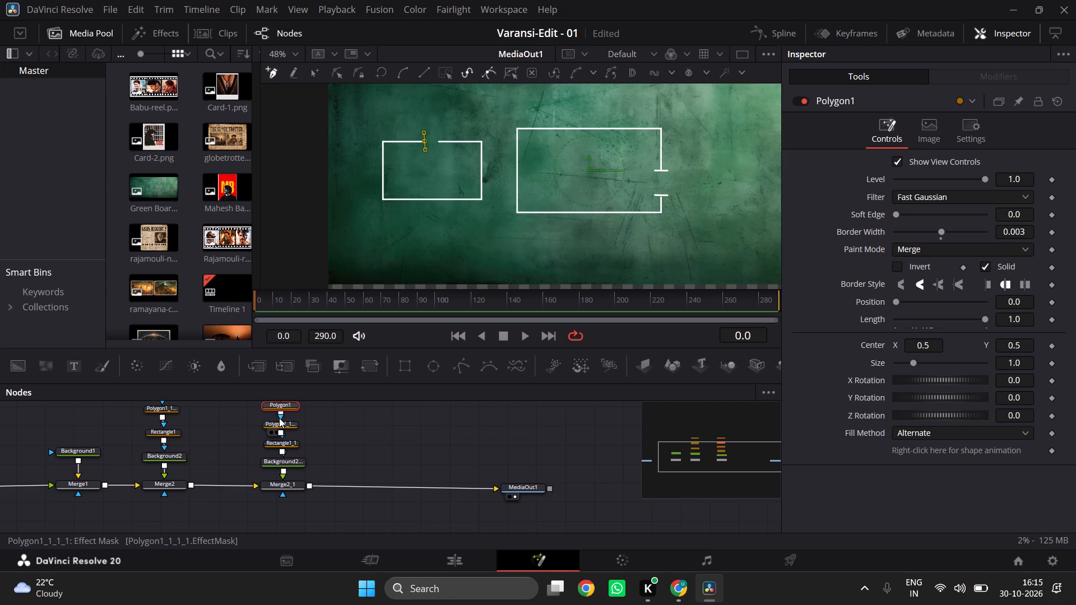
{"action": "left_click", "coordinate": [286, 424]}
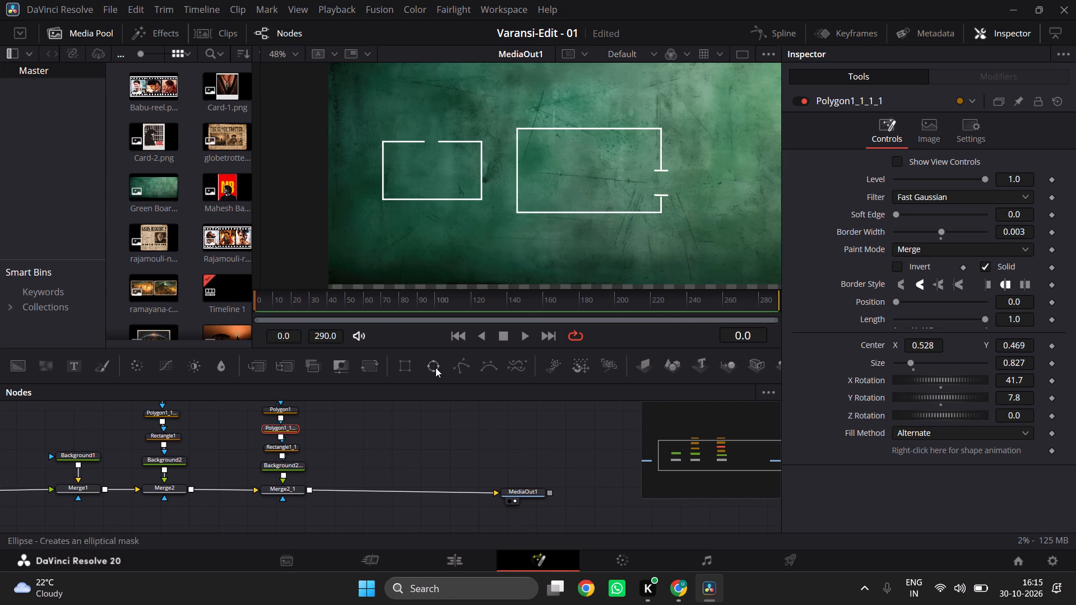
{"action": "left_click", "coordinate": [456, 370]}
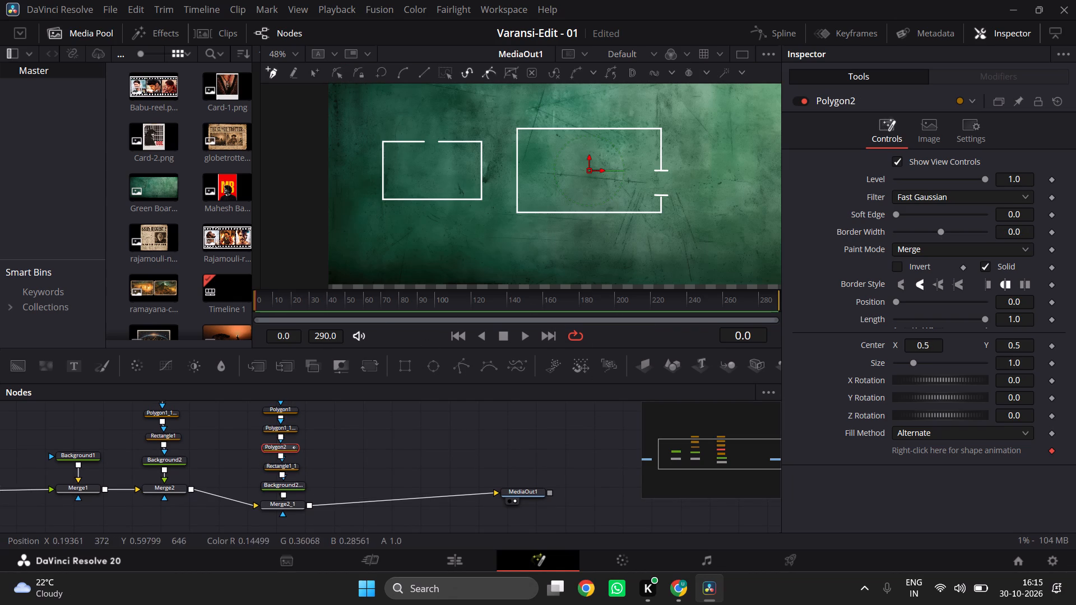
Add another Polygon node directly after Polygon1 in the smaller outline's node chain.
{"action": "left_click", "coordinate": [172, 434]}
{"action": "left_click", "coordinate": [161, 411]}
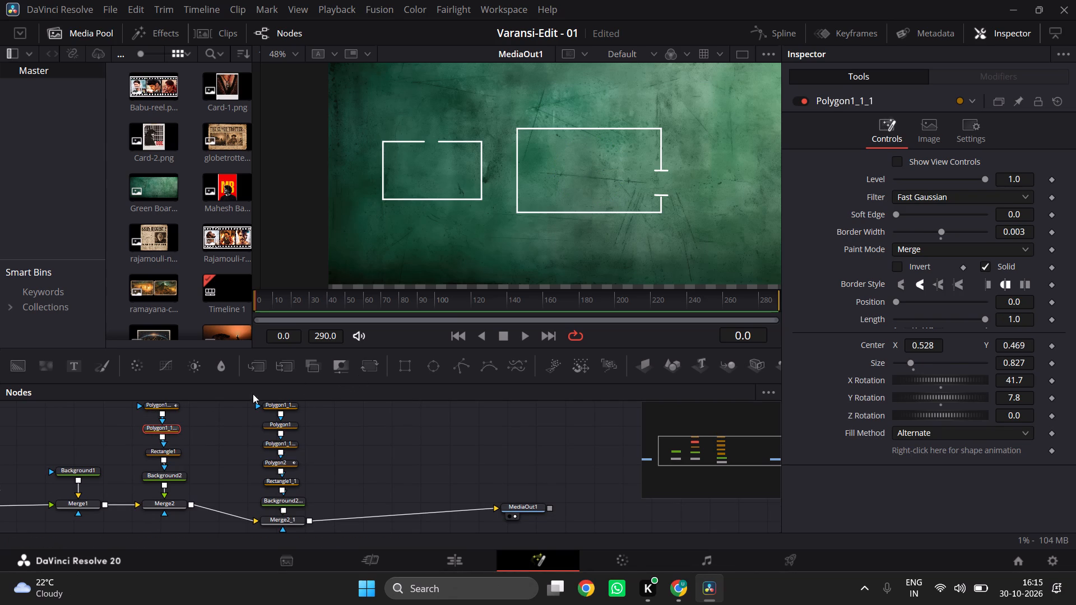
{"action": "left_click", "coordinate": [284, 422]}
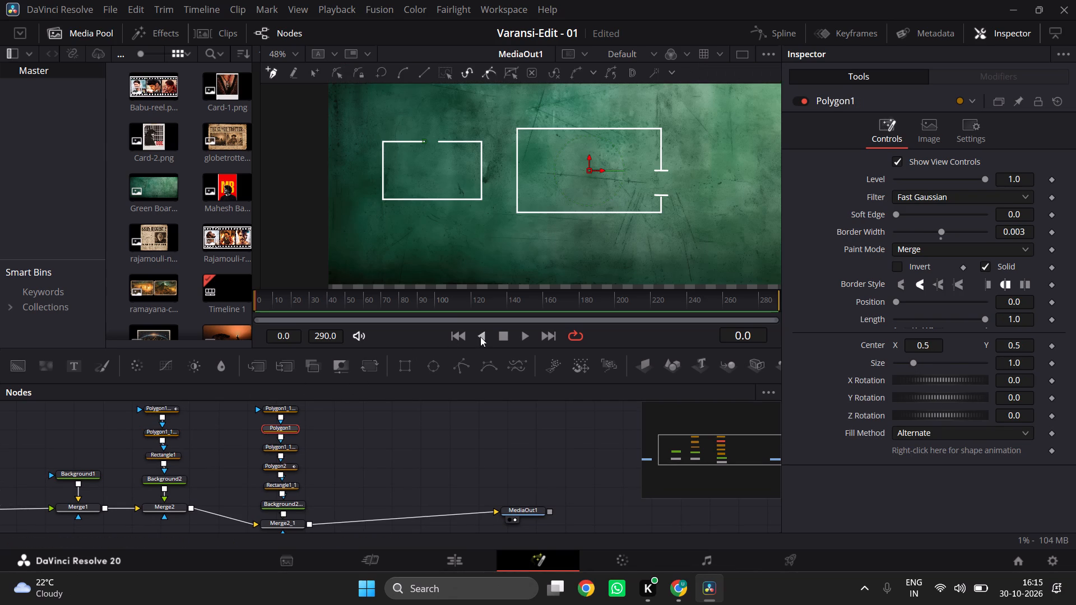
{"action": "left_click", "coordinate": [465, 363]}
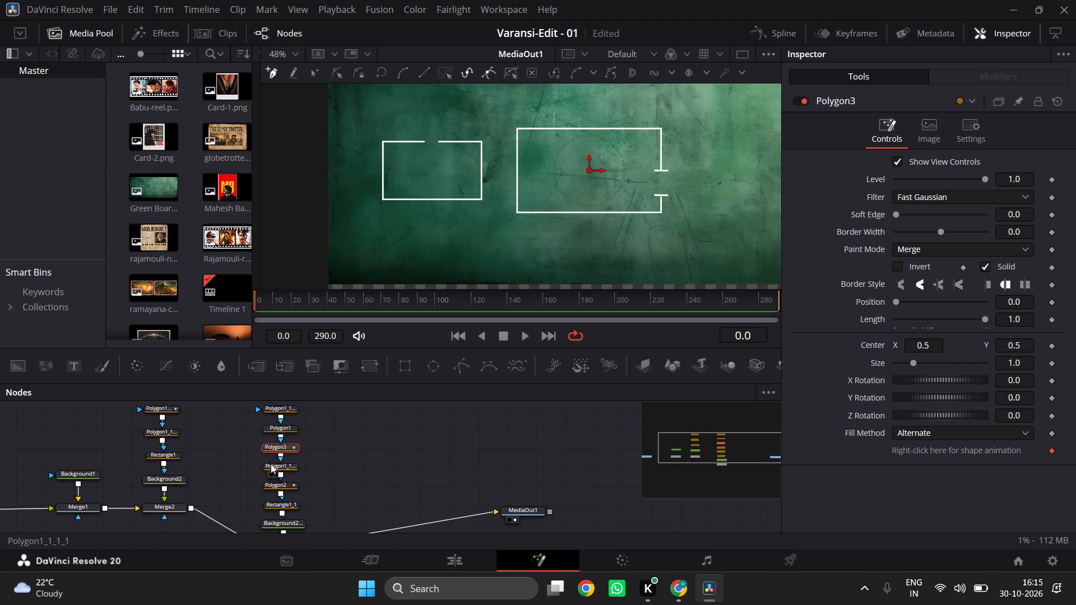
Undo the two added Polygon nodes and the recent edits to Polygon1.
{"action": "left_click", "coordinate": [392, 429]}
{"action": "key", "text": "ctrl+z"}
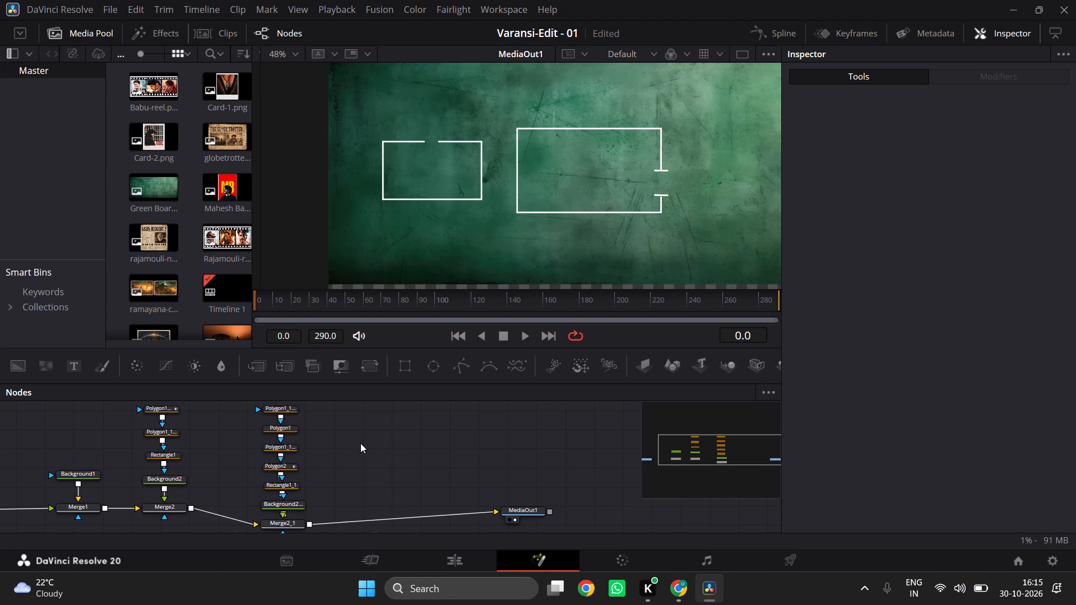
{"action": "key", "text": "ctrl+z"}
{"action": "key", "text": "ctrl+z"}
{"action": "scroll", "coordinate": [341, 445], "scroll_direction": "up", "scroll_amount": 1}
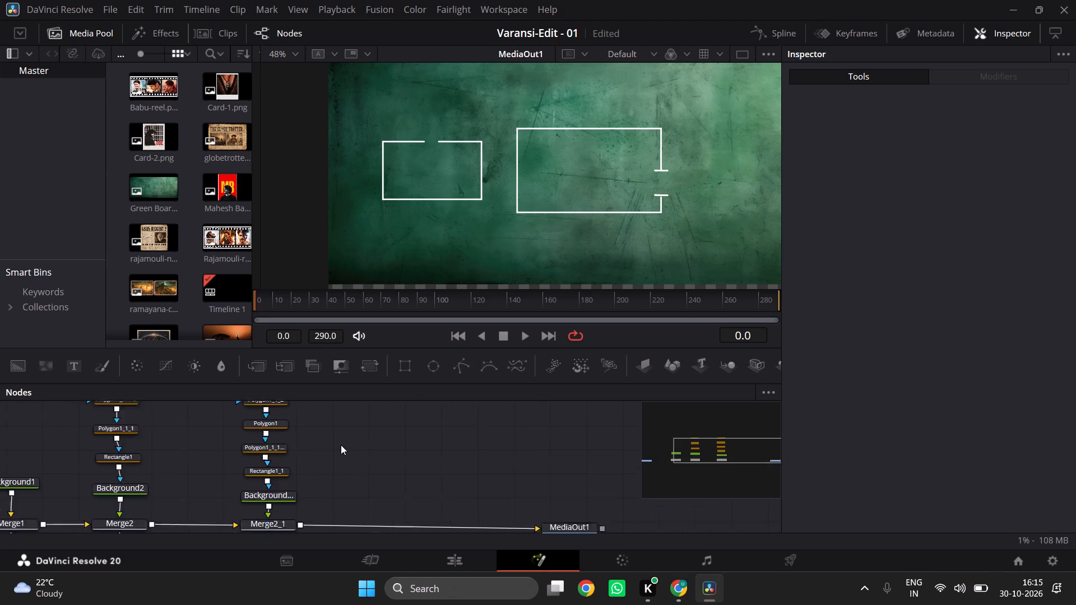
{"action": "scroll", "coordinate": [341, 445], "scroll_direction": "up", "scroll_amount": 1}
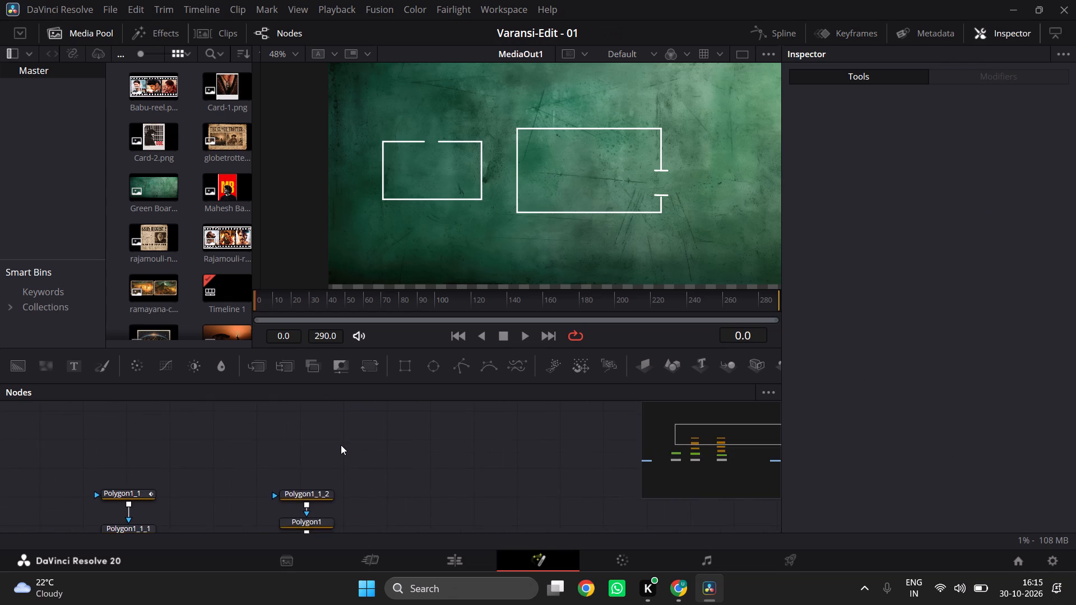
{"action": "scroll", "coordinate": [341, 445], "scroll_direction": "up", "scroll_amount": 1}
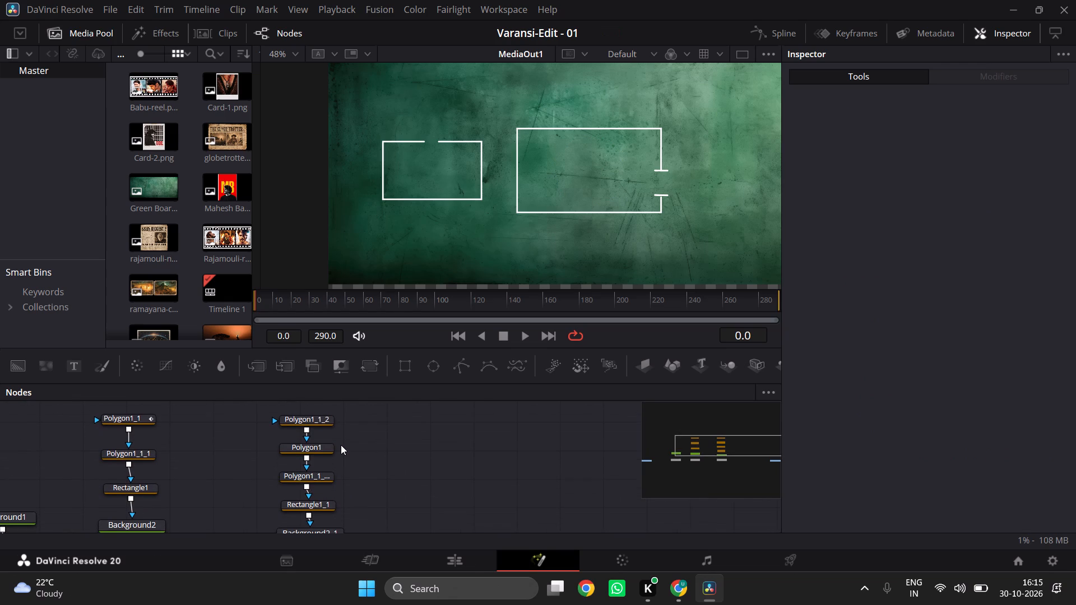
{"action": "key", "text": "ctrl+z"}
Delete the Polygon1 node from the smaller outline's node chain.
{"action": "left_click", "coordinate": [310, 445]}
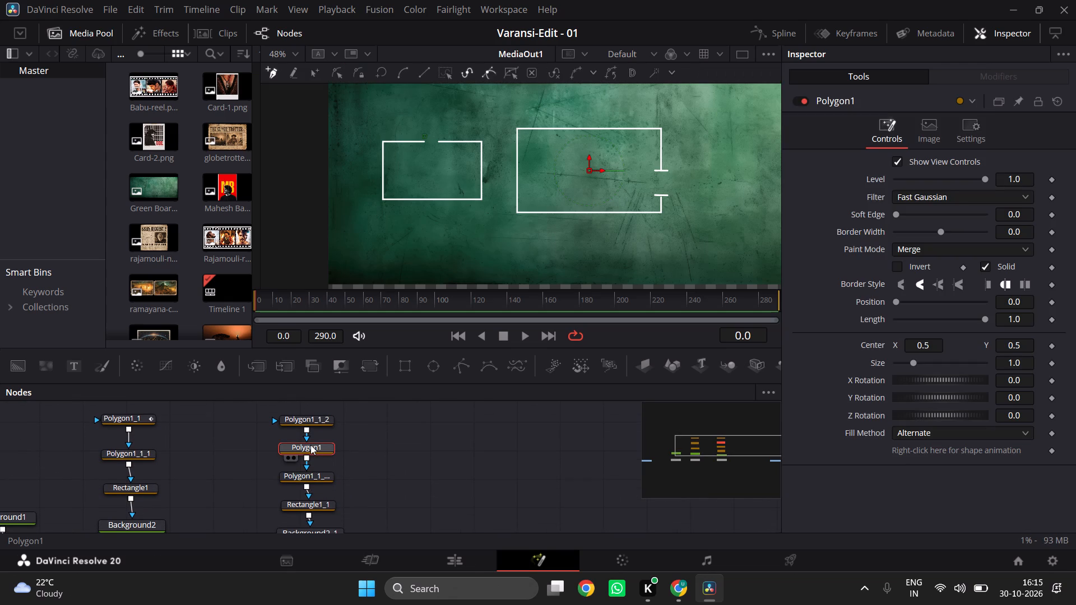
{"action": "key", "text": "Delete"}
Move Polygon1_1_1_1 and Rectangle1_1 up in the node graph to tighten the smaller outline's chain.
{"action": "scroll", "coordinate": [331, 497], "scroll_direction": "down", "scroll_amount": 1}
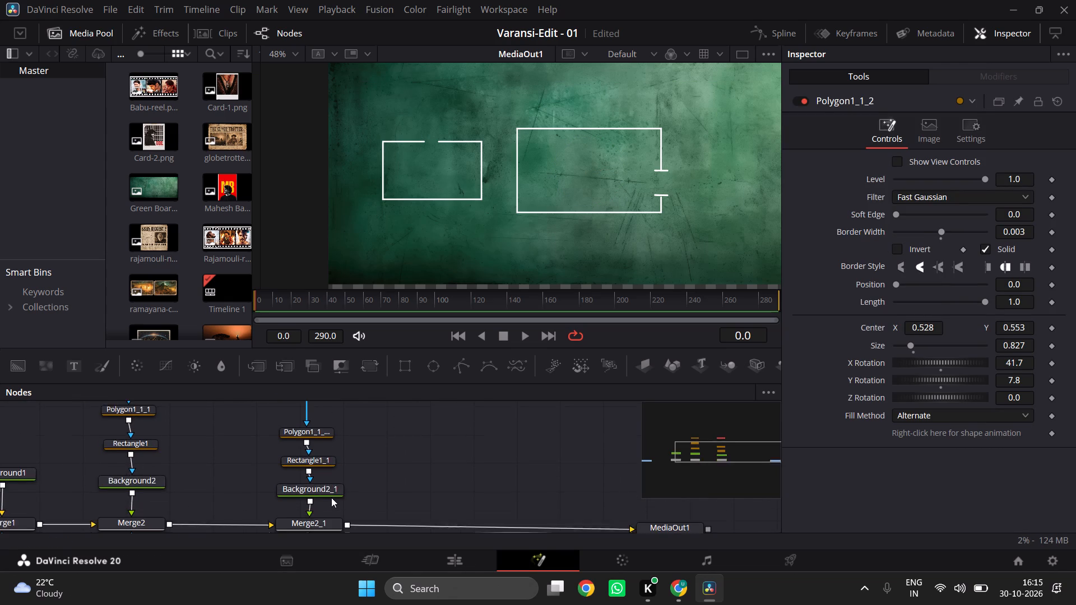
{"action": "scroll", "coordinate": [331, 497], "scroll_direction": "down", "scroll_amount": 1}
{"action": "scroll", "coordinate": [331, 497], "scroll_direction": "up", "scroll_amount": 1}
{"action": "scroll", "coordinate": [331, 497], "scroll_direction": "down", "scroll_amount": 1, "text": "ctrl"}
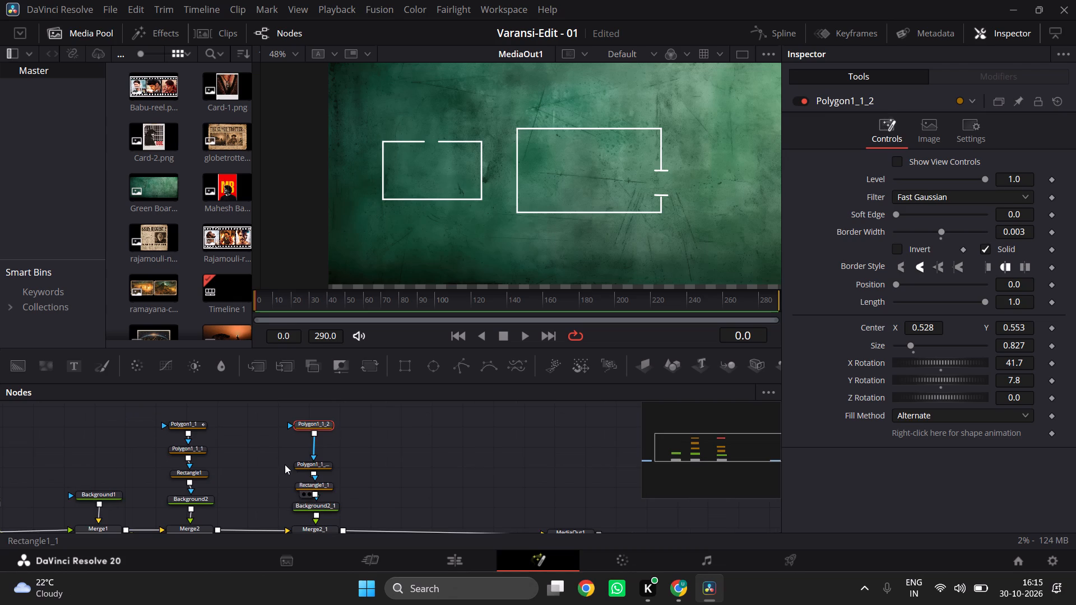
{"action": "scroll", "coordinate": [285, 464], "scroll_direction": "down", "scroll_amount": 1, "text": "ctrl"}
{"action": "scroll", "coordinate": [356, 454], "scroll_direction": "up", "scroll_amount": 2, "text": "ctrl"}
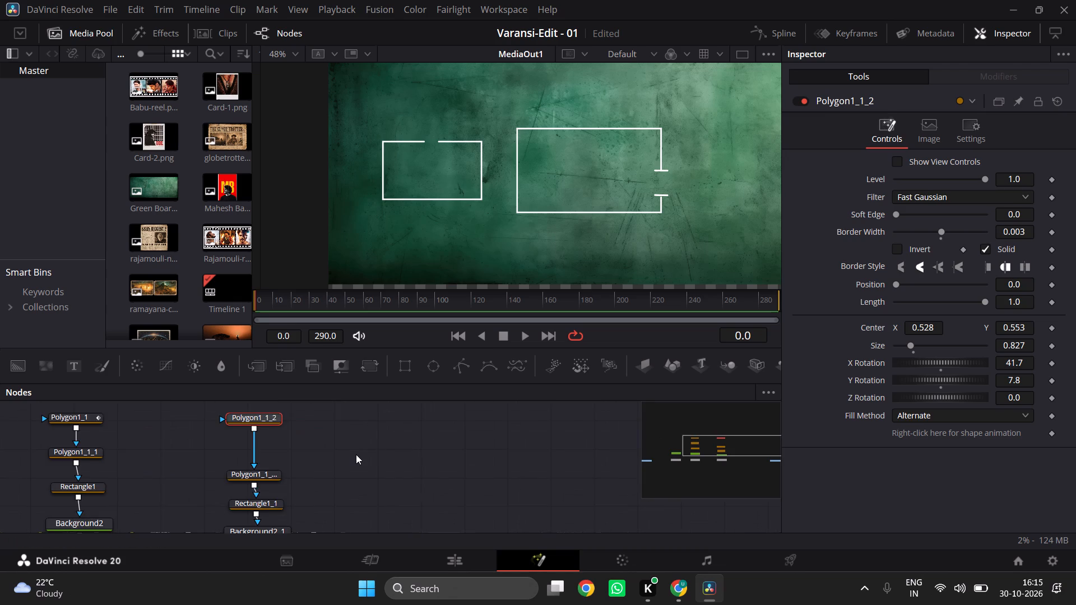
{"action": "scroll", "coordinate": [356, 454], "scroll_direction": "right", "scroll_amount": 1}
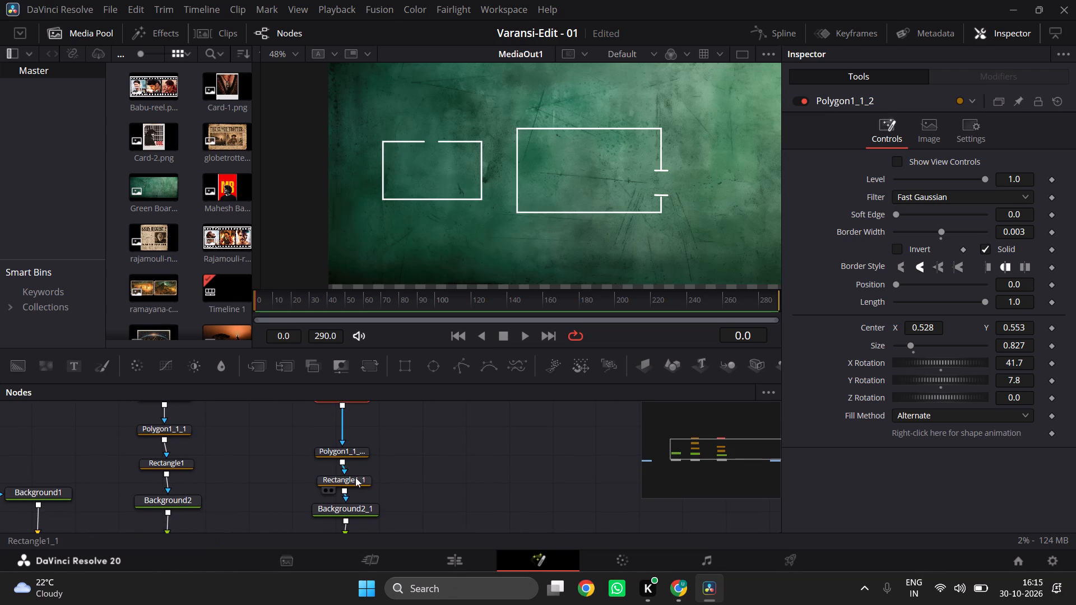
{"action": "scroll", "coordinate": [361, 454], "scroll_direction": "up", "scroll_amount": 2}
{"action": "left_click_drag", "start_coordinate": [354, 473], "coordinate": [355, 467]}
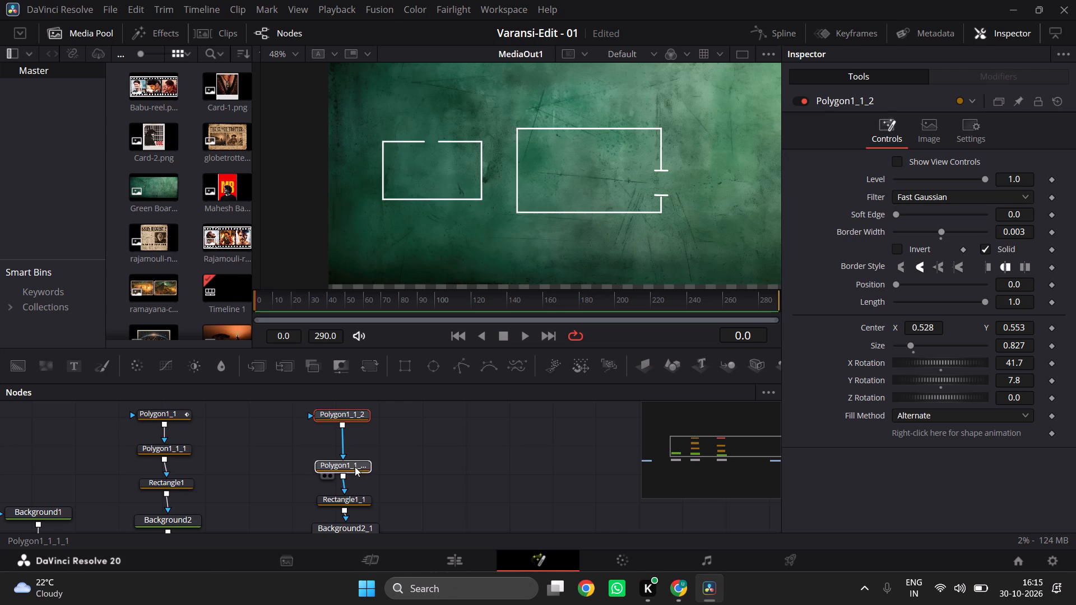
{"action": "left_click_drag", "start_coordinate": [355, 467], "coordinate": [355, 459]}
{"action": "scroll", "coordinate": [376, 482], "scroll_direction": "down", "scroll_amount": 1}
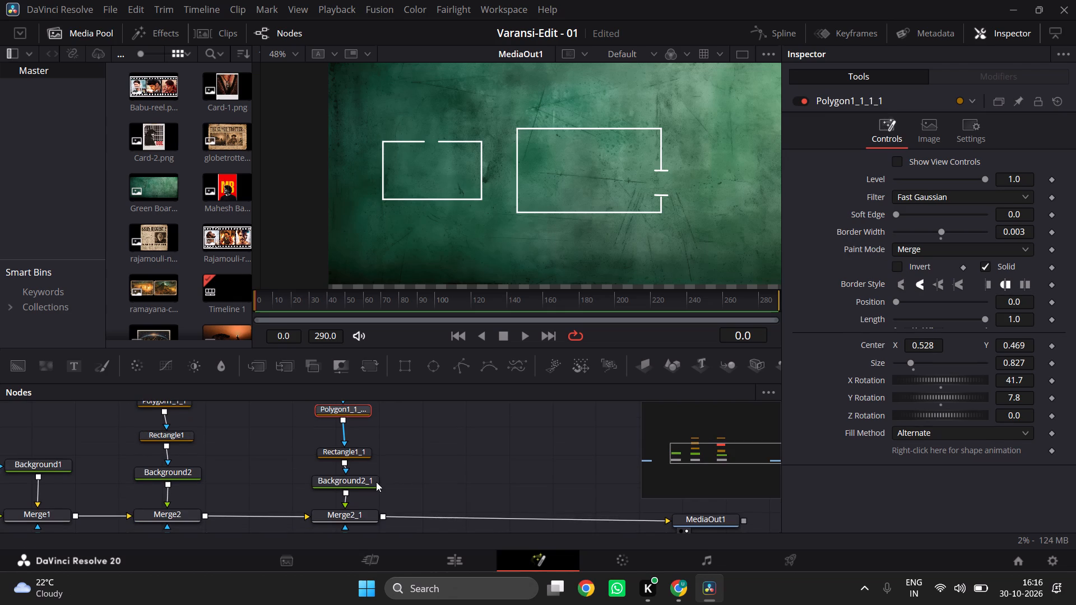
{"action": "left_click_drag", "start_coordinate": [355, 452], "coordinate": [355, 444]}
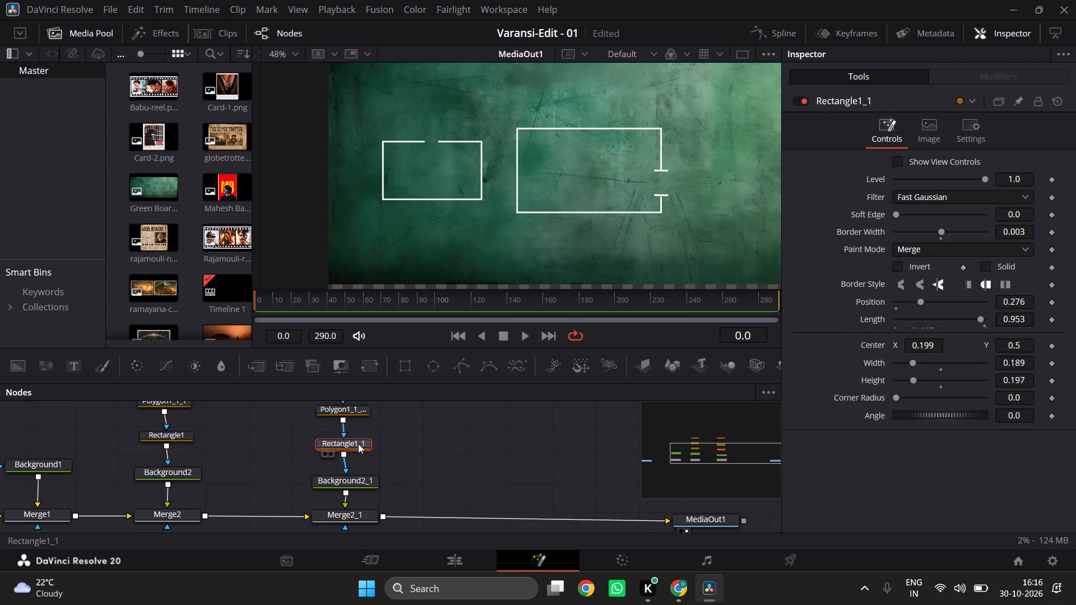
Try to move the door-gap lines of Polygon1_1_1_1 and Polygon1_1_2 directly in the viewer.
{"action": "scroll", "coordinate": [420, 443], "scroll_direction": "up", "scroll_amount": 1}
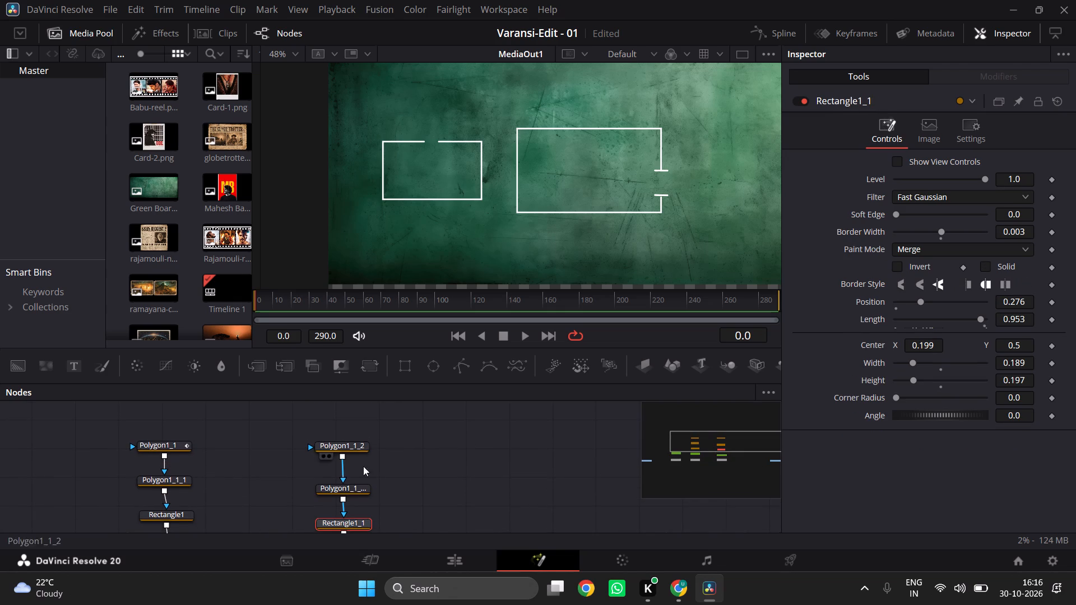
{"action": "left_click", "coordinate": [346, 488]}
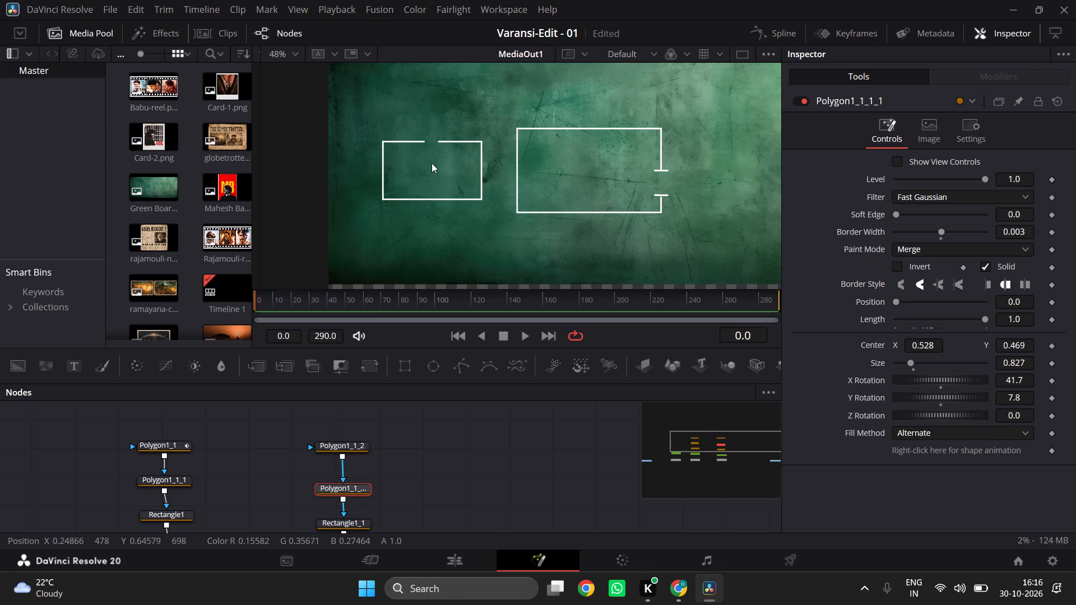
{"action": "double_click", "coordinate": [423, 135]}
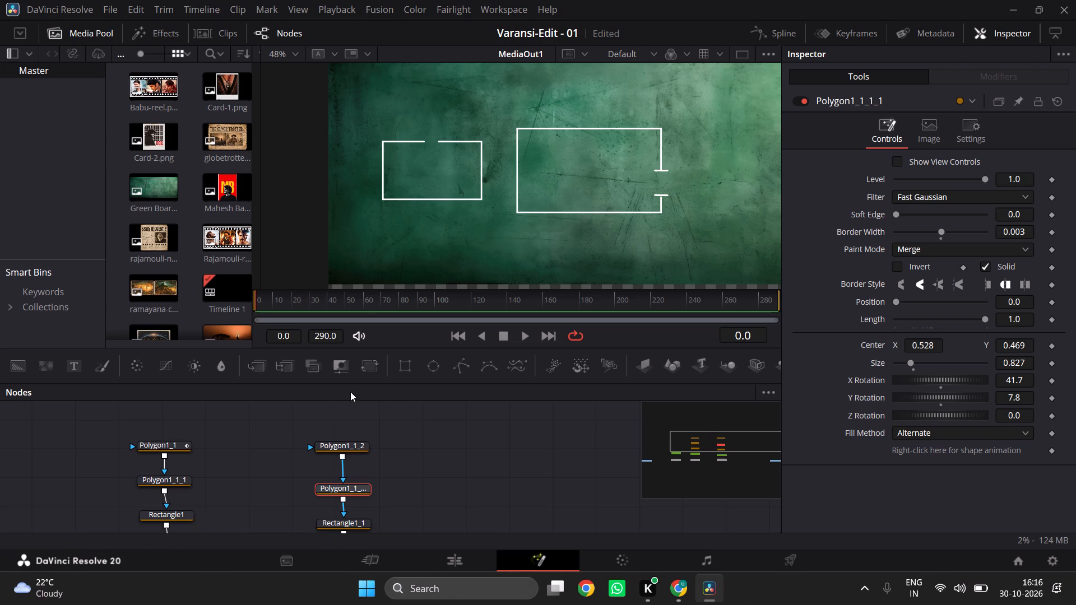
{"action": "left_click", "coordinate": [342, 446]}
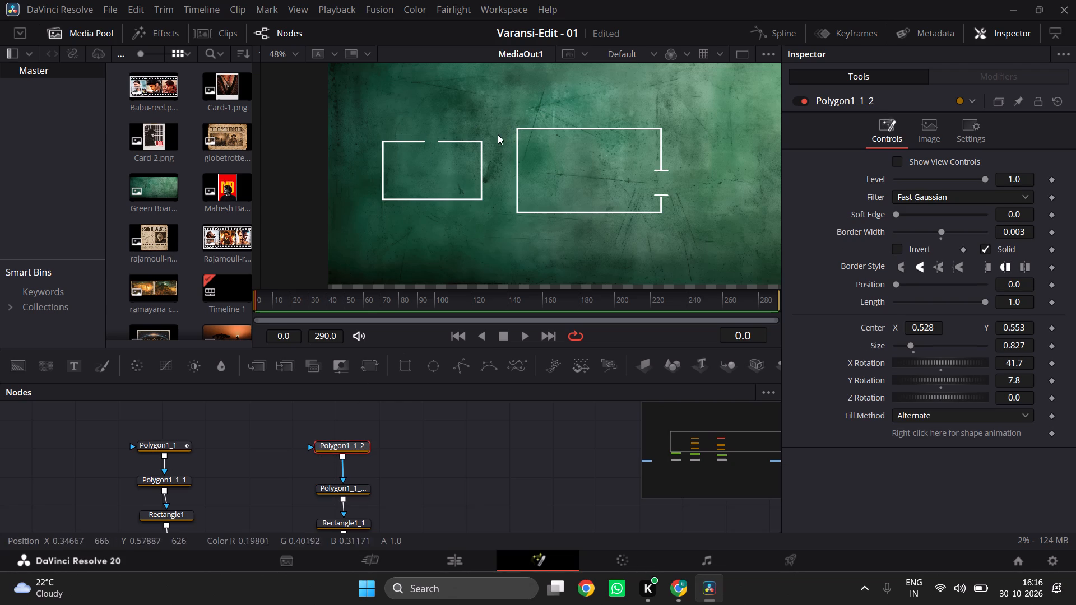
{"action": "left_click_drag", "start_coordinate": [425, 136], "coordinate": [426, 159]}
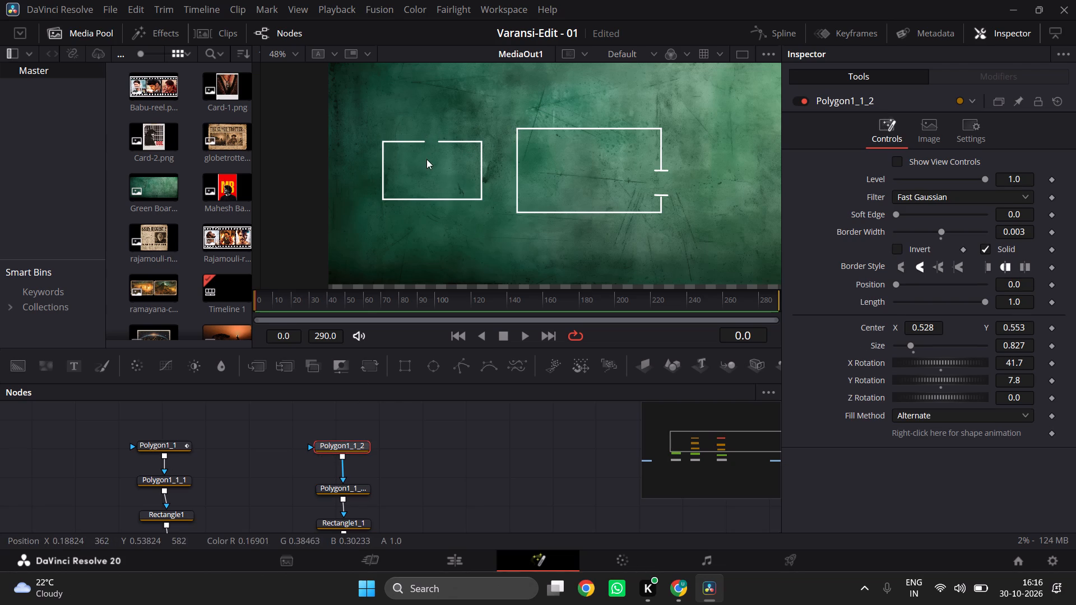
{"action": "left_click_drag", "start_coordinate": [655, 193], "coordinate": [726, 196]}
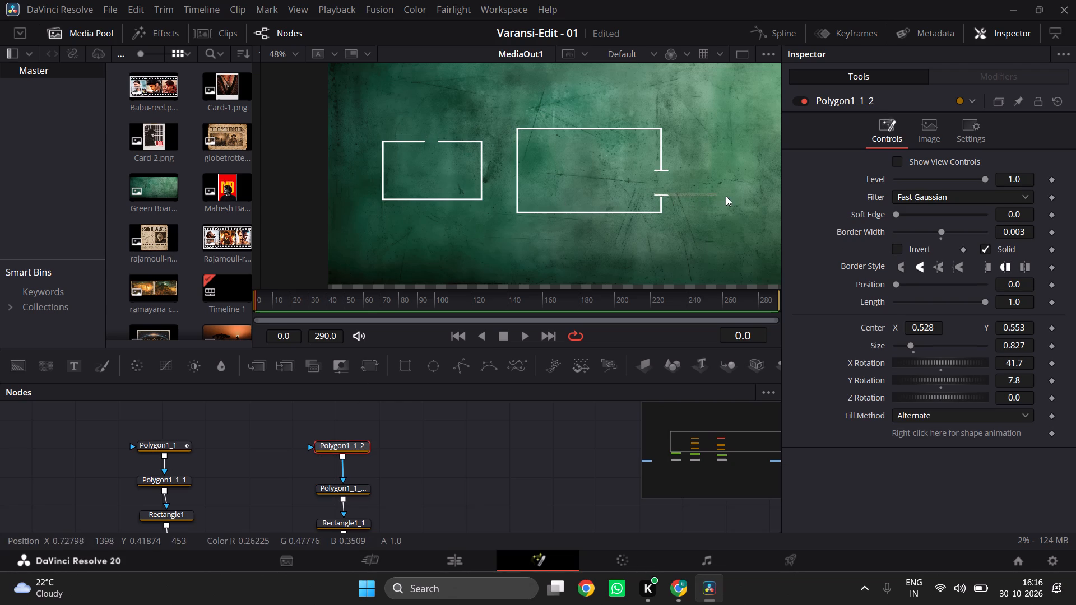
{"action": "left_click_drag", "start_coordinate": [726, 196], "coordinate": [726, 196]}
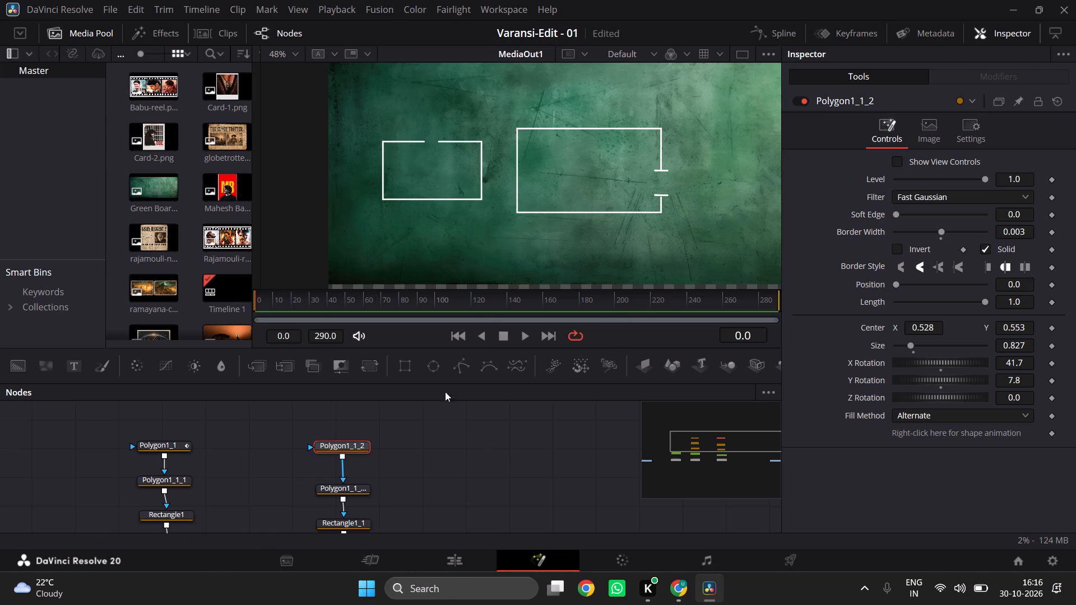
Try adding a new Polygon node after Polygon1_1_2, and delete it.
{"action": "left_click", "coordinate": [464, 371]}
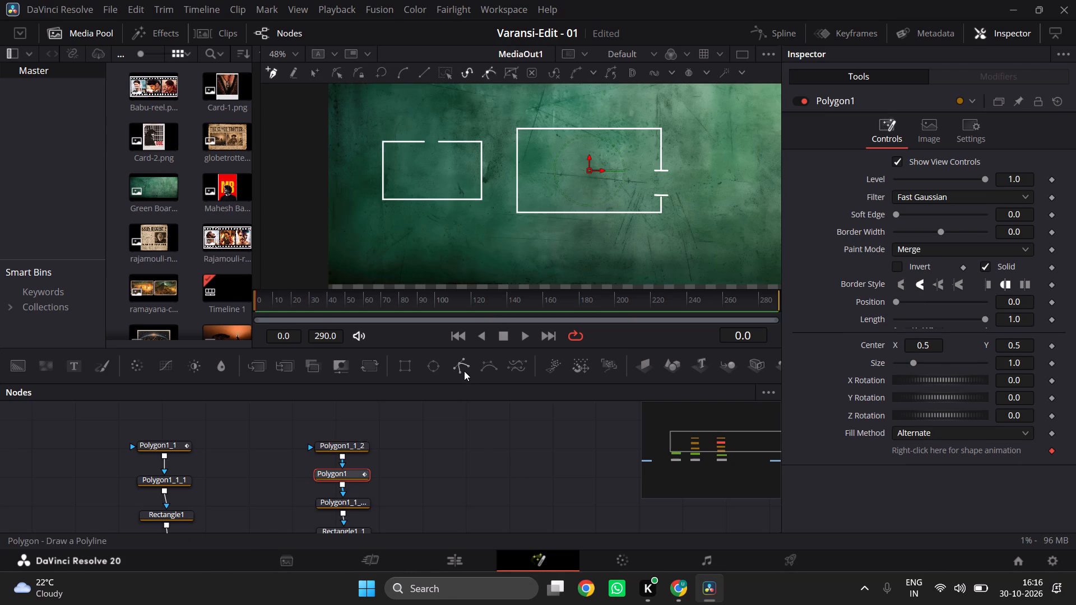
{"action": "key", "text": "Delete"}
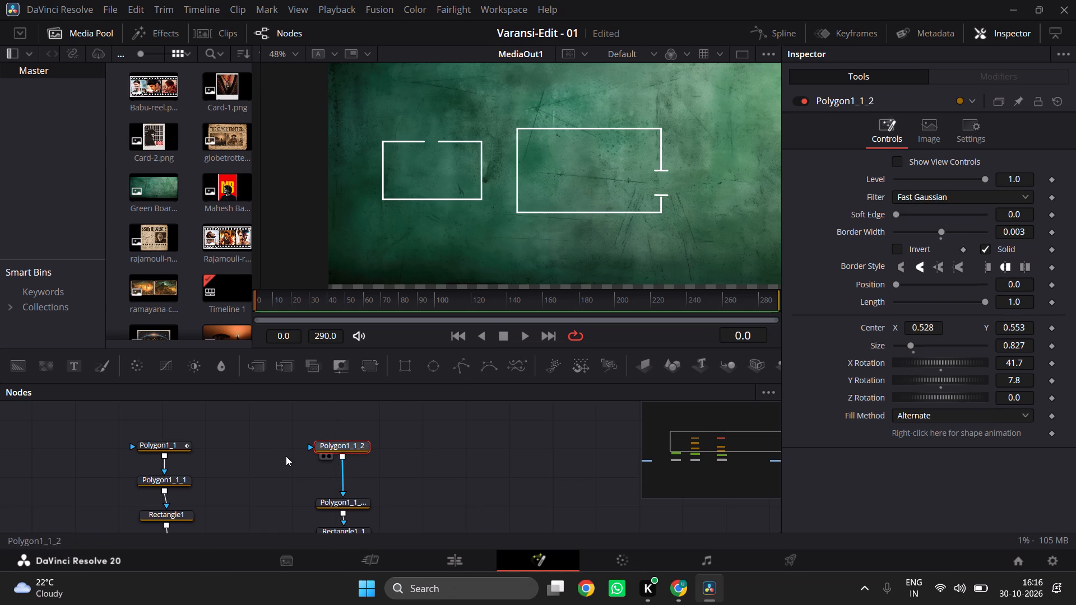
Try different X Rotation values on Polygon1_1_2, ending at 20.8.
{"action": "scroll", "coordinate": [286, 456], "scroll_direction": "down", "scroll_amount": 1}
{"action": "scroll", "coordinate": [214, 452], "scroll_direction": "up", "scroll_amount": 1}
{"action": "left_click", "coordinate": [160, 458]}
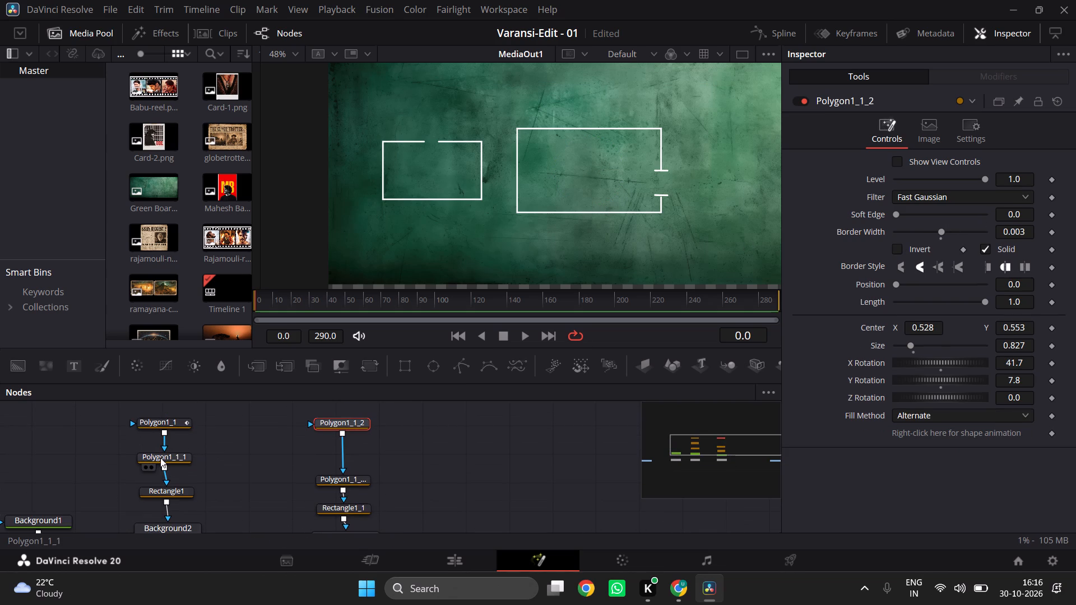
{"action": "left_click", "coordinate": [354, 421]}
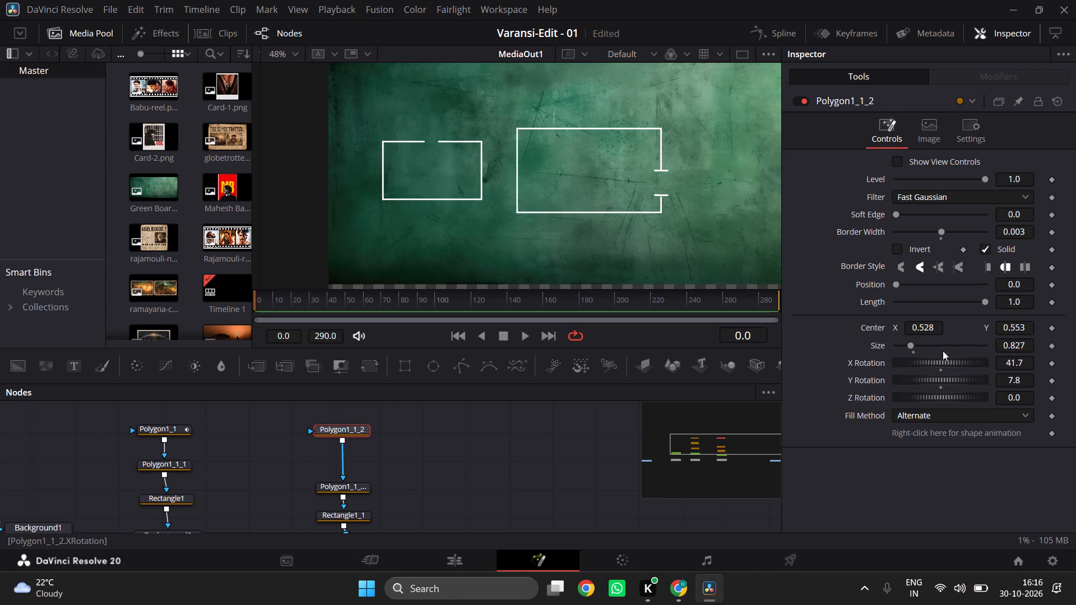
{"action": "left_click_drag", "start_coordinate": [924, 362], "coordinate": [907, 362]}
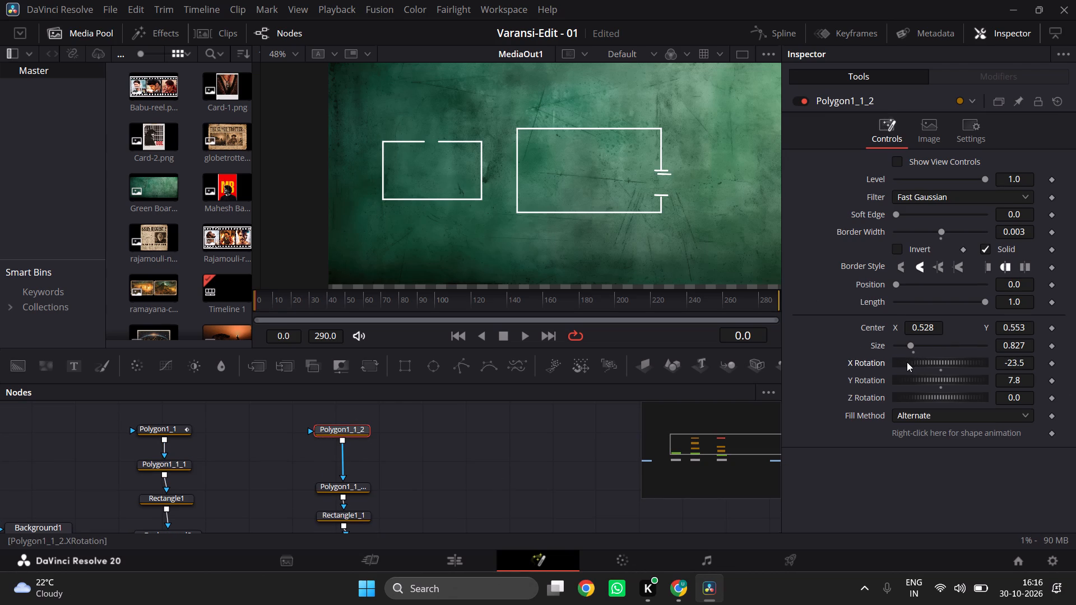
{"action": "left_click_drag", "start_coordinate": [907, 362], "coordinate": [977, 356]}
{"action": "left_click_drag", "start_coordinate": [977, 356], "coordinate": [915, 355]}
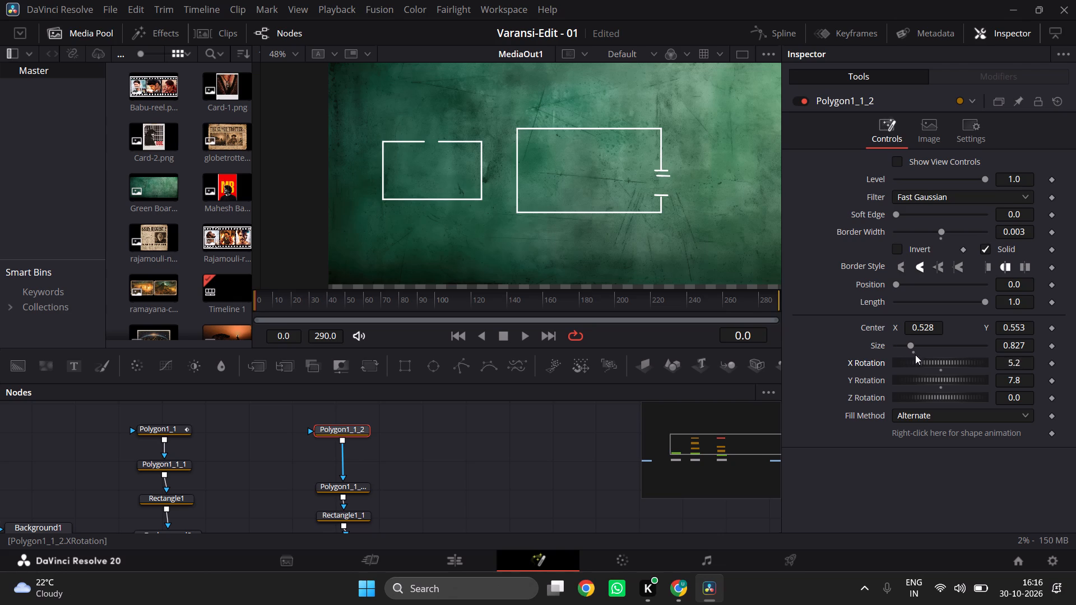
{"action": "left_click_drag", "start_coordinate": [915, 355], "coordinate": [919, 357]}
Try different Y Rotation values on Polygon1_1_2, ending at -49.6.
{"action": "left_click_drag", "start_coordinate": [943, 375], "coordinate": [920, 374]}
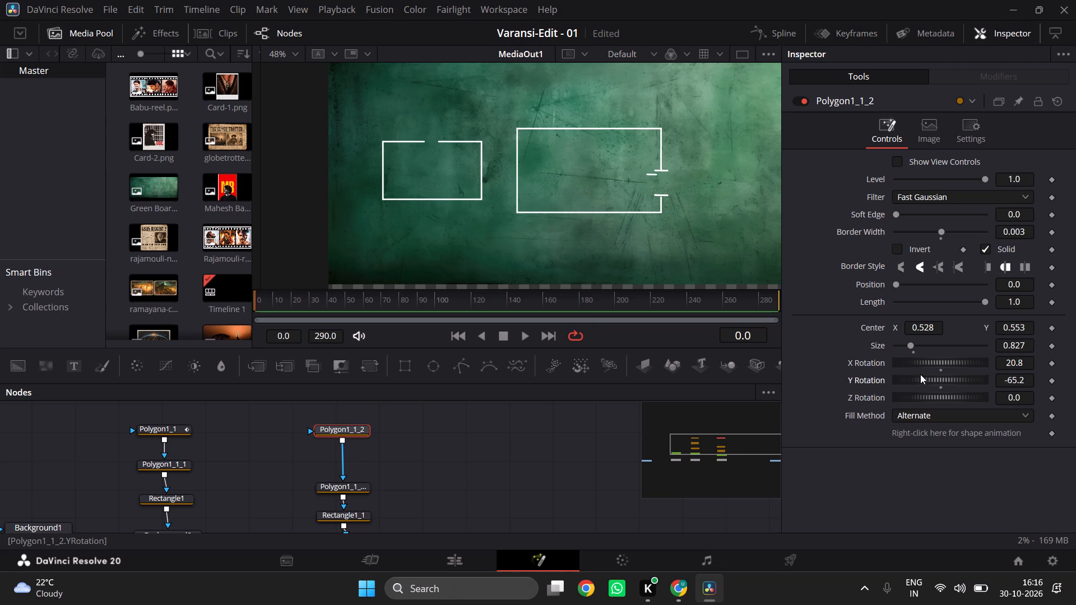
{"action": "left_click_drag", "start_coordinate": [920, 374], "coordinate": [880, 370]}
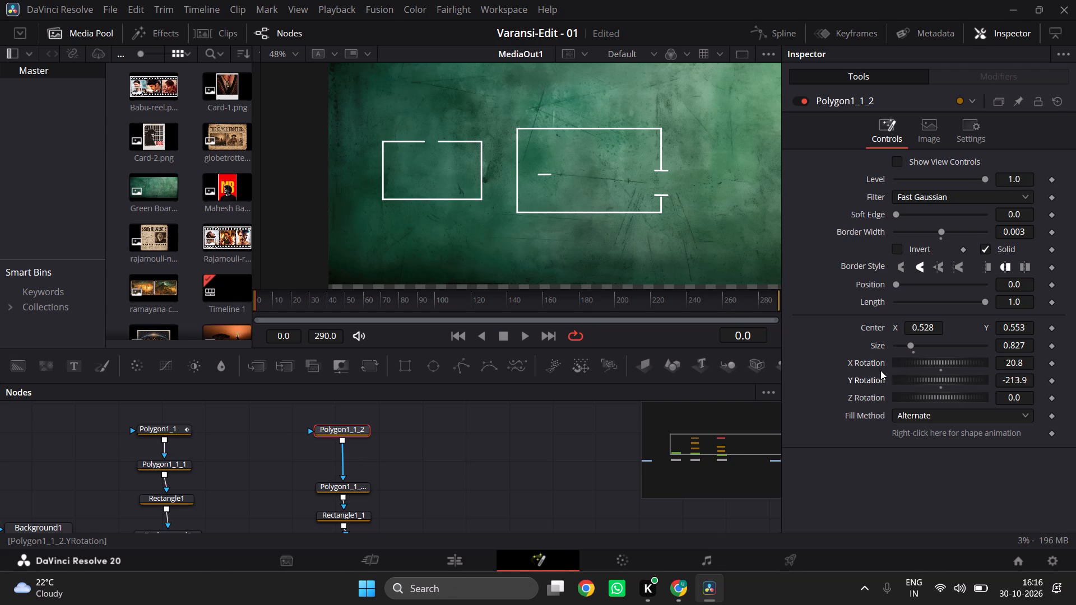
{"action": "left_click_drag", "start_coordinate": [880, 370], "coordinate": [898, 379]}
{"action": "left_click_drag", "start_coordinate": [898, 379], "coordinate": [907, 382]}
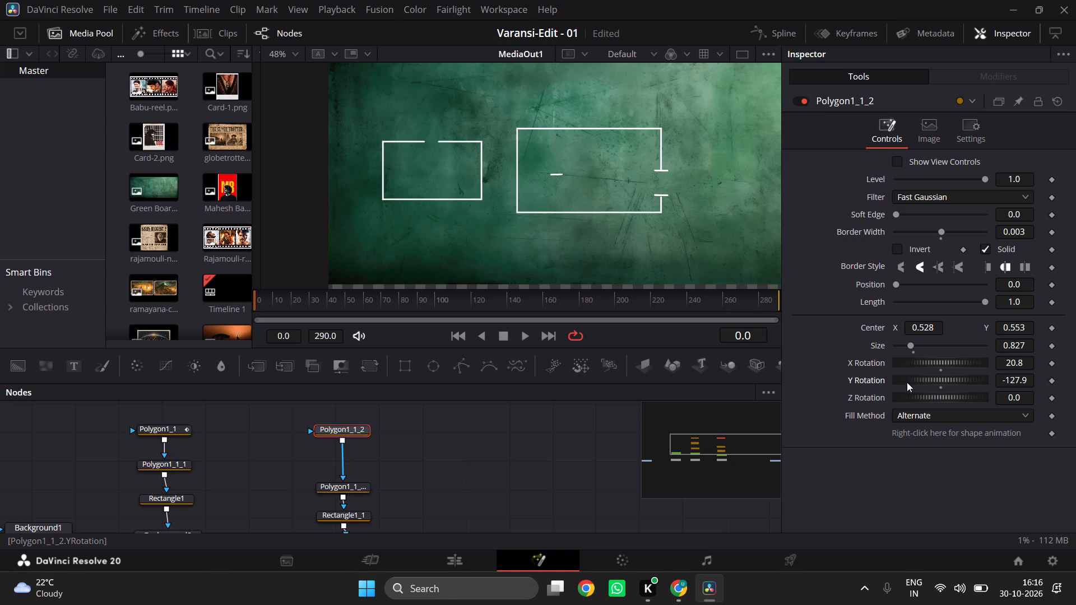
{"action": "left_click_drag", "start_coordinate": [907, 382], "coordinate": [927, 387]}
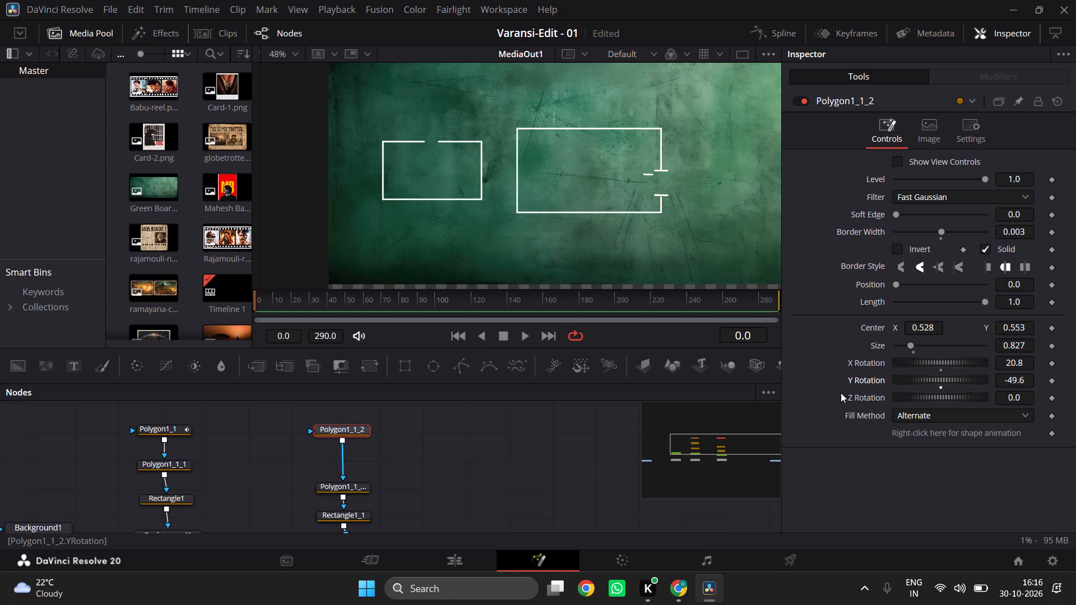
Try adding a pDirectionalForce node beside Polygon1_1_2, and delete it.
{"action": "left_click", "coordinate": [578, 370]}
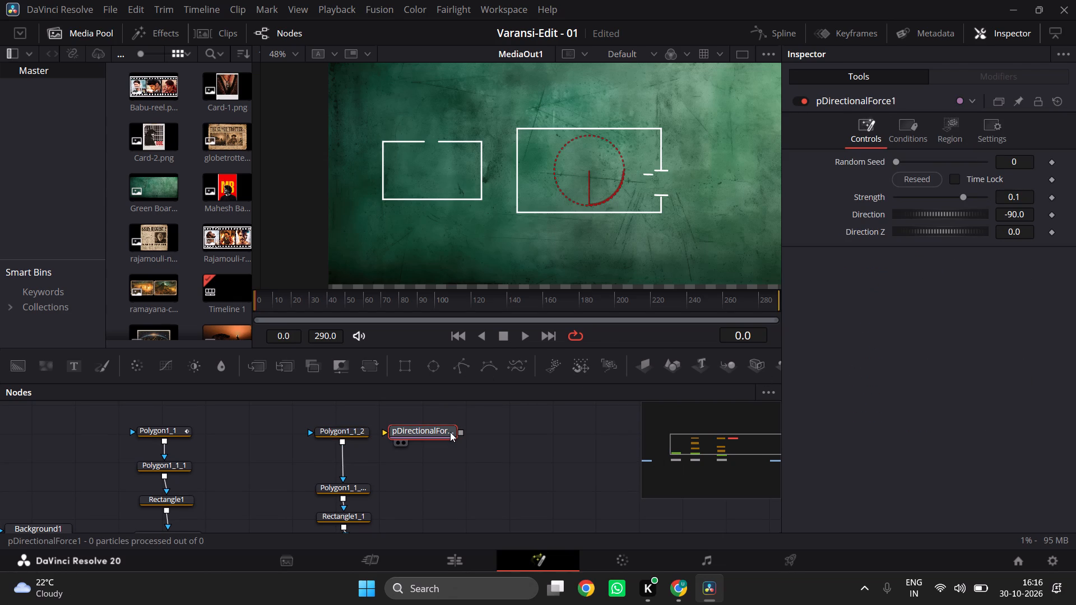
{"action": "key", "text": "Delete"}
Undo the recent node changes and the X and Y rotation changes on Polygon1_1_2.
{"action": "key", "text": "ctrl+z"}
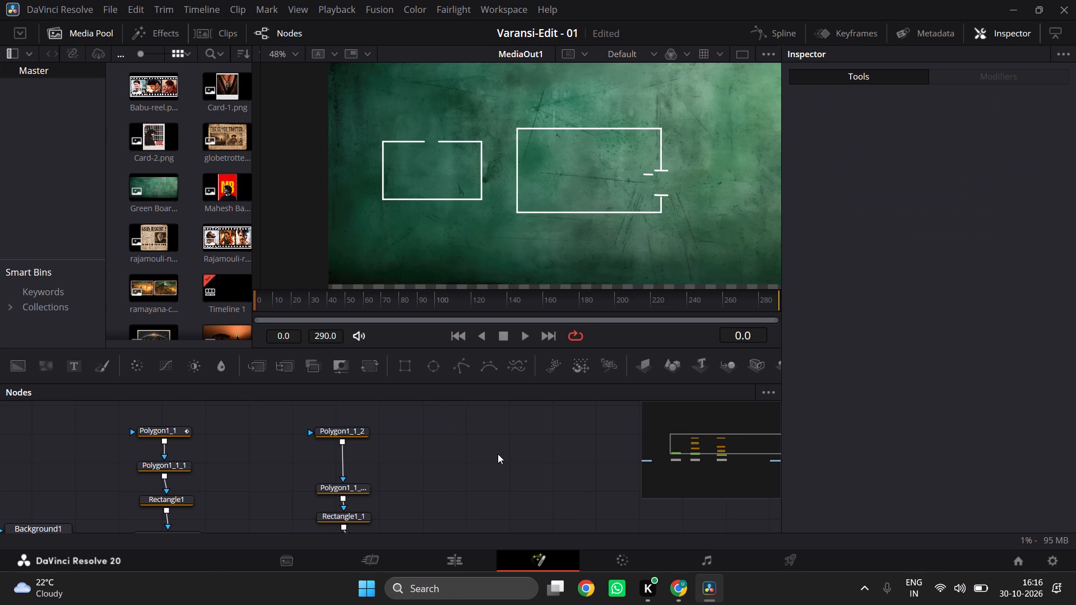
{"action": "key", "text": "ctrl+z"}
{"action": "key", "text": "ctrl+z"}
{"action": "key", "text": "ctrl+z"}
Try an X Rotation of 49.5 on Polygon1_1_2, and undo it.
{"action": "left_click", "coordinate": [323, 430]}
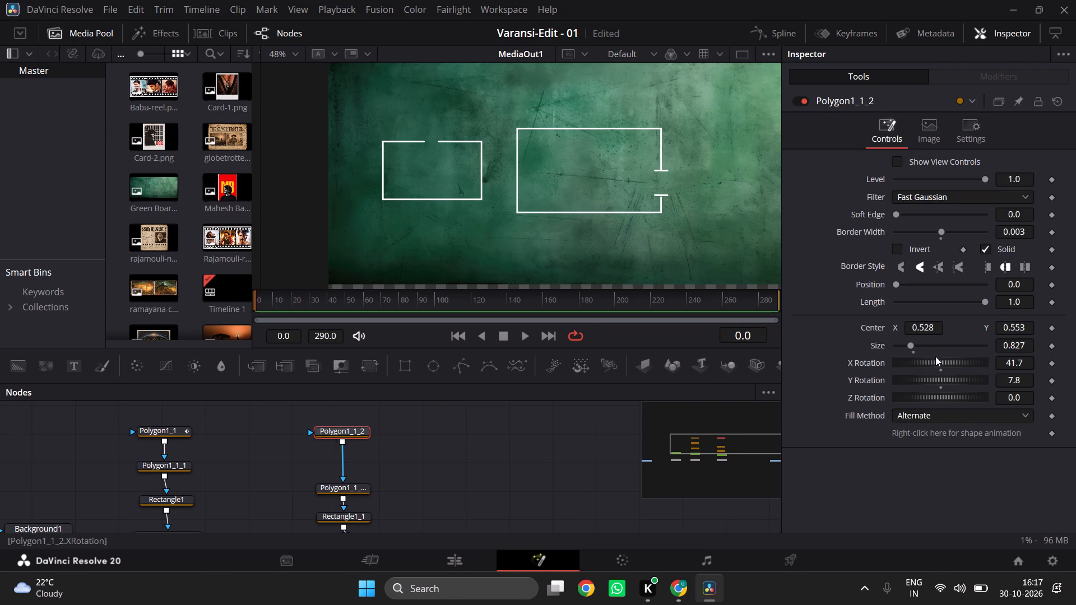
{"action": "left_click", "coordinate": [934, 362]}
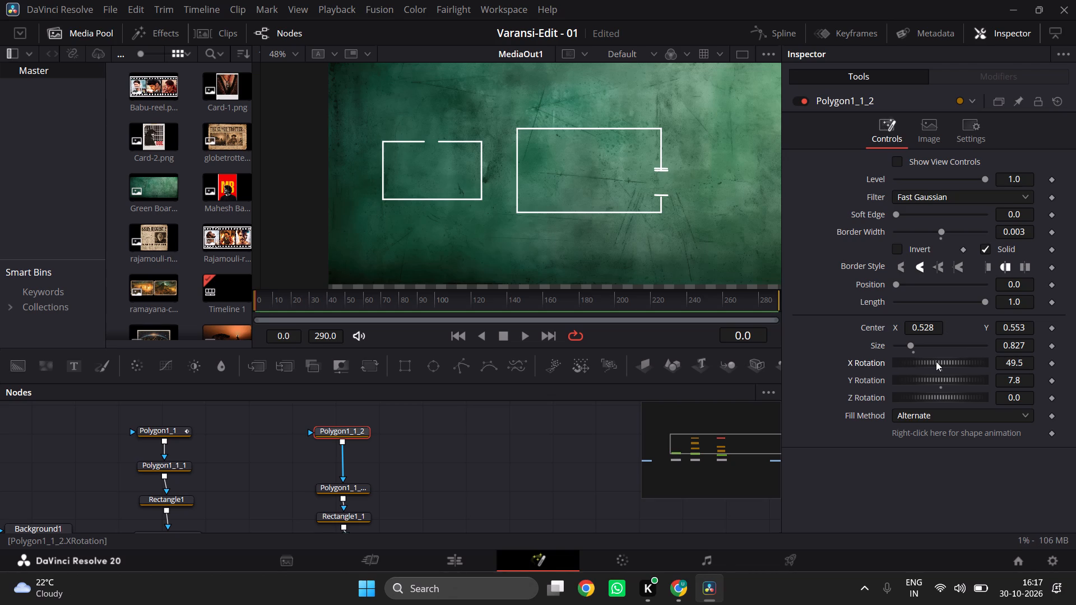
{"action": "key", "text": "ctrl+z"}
Move the Polygon1_1_2 line into the smaller outline, below its top-edge gap, by setting Center X to 0.086.
{"action": "left_click_drag", "start_coordinate": [927, 331], "coordinate": [916, 331]}
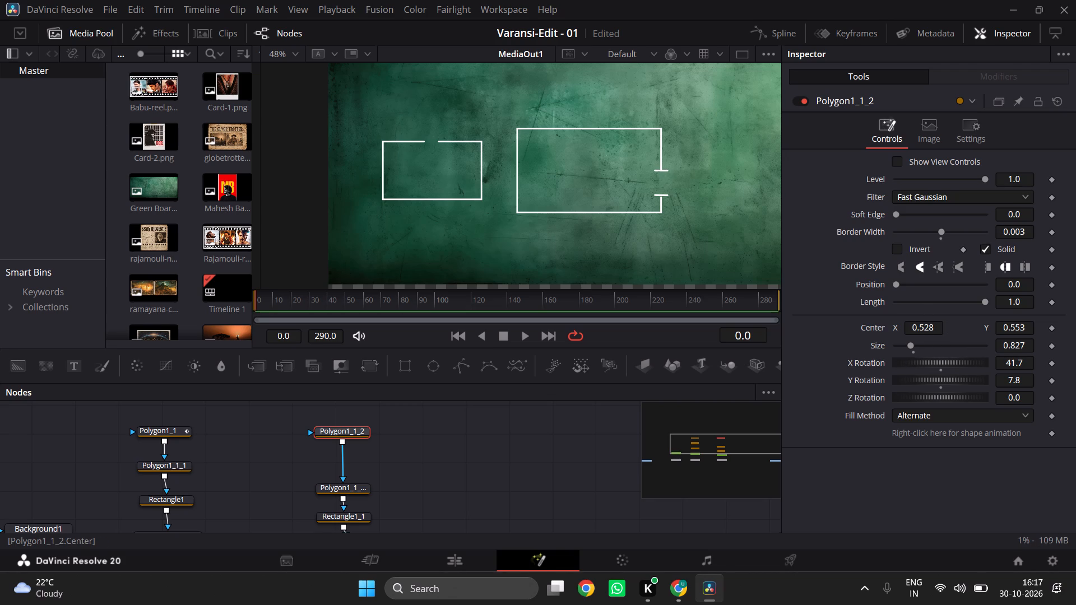
{"action": "left_click_drag", "start_coordinate": [916, 331], "coordinate": [709, 312]}
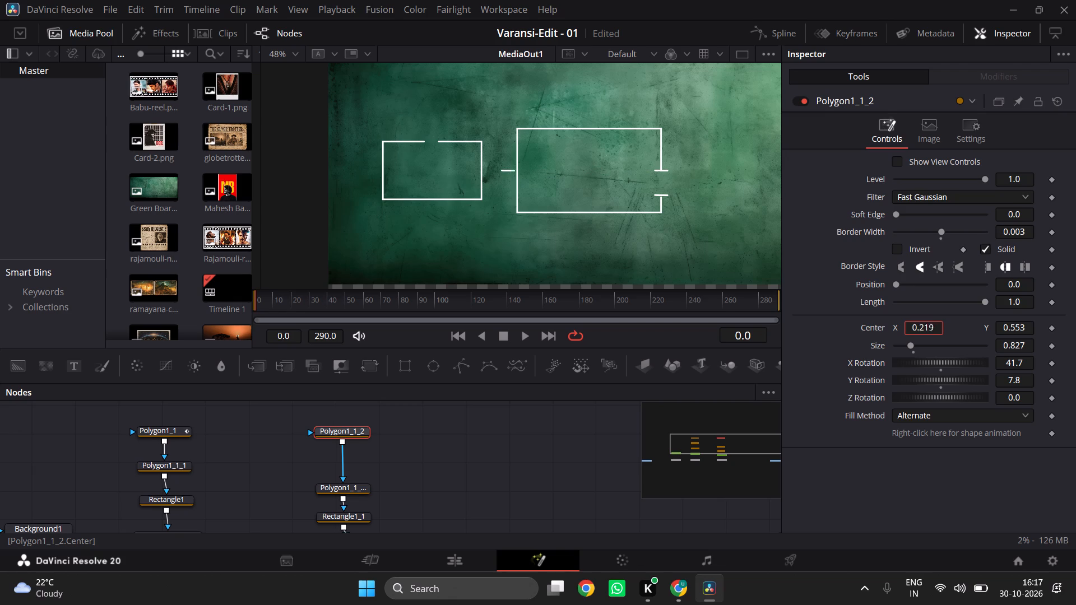
{"action": "left_click_drag", "start_coordinate": [709, 312], "coordinate": [641, 292]}
{"action": "left_click_drag", "start_coordinate": [641, 292], "coordinate": [618, 286]}
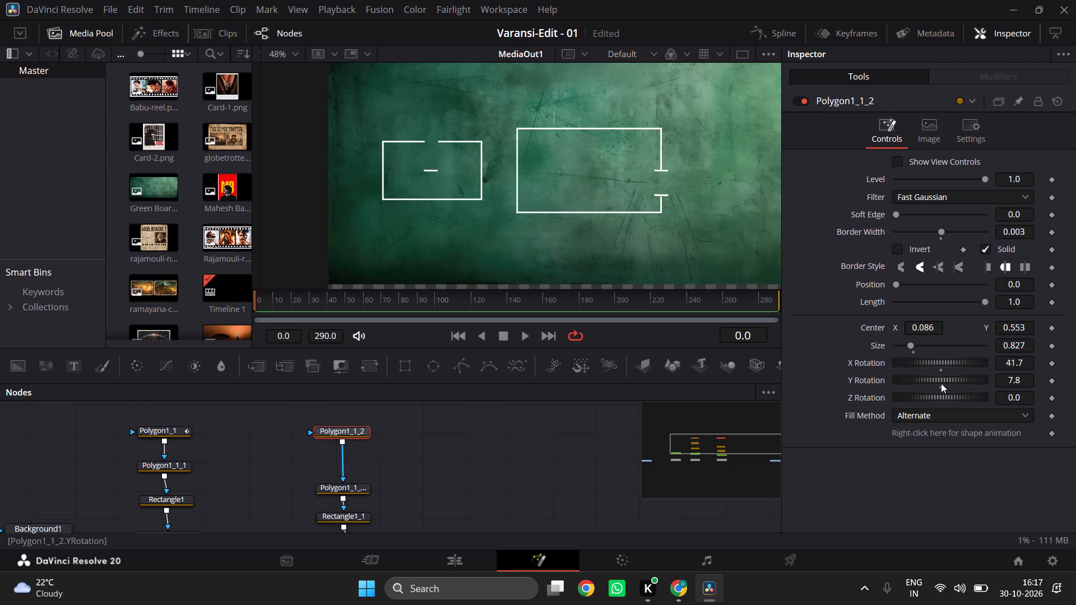
Examine the Fill Method, Settings, Image and Invert options of Polygon1_1_2.
{"action": "left_click", "coordinate": [977, 416]}
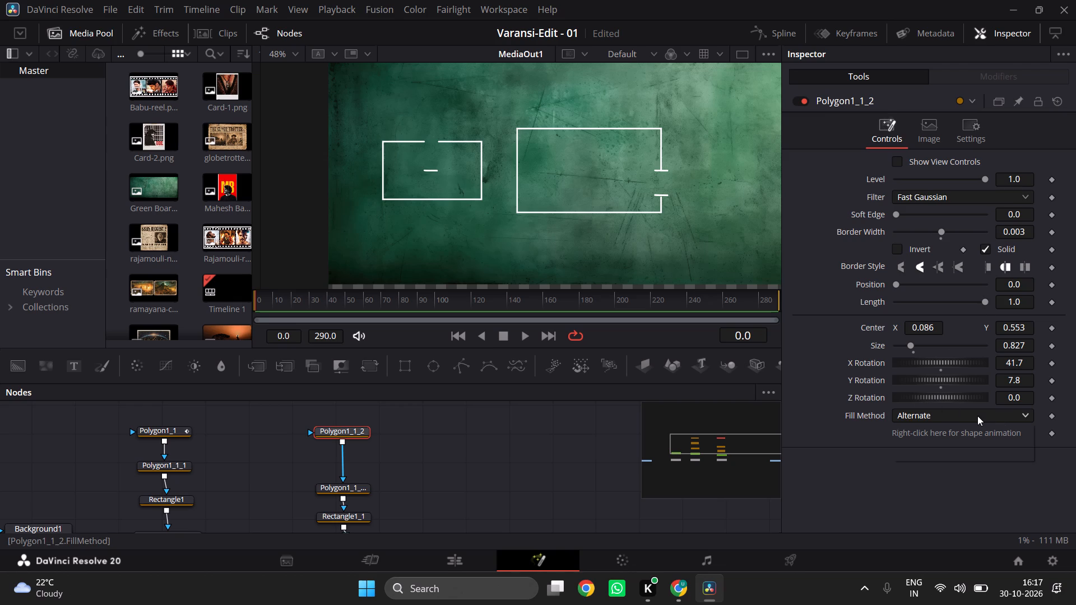
{"action": "left_click", "coordinate": [977, 416]}
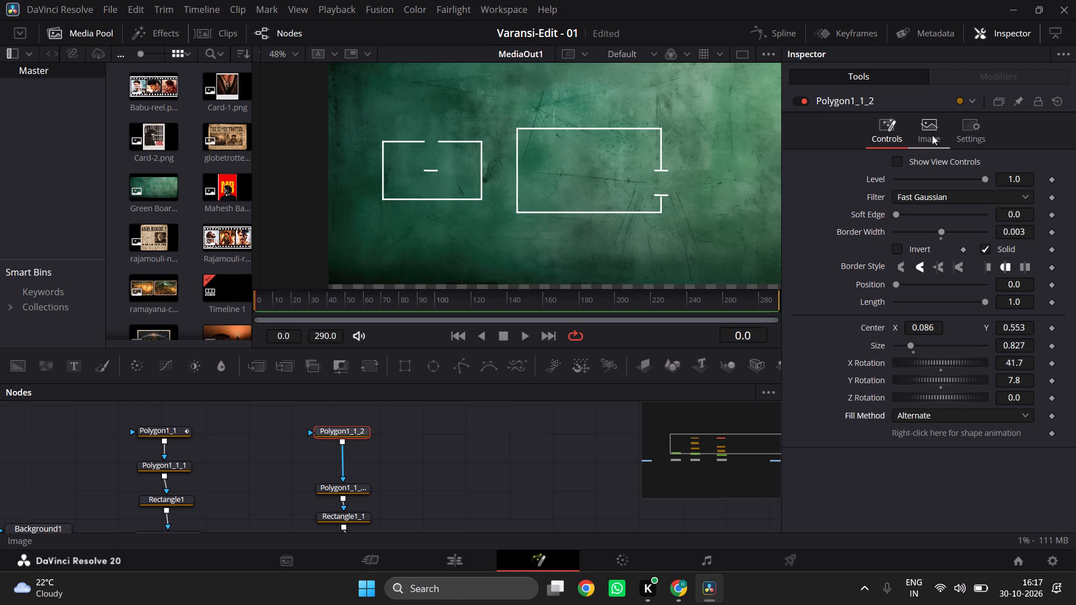
{"action": "left_click", "coordinate": [963, 138]}
{"action": "left_click", "coordinate": [887, 133]}
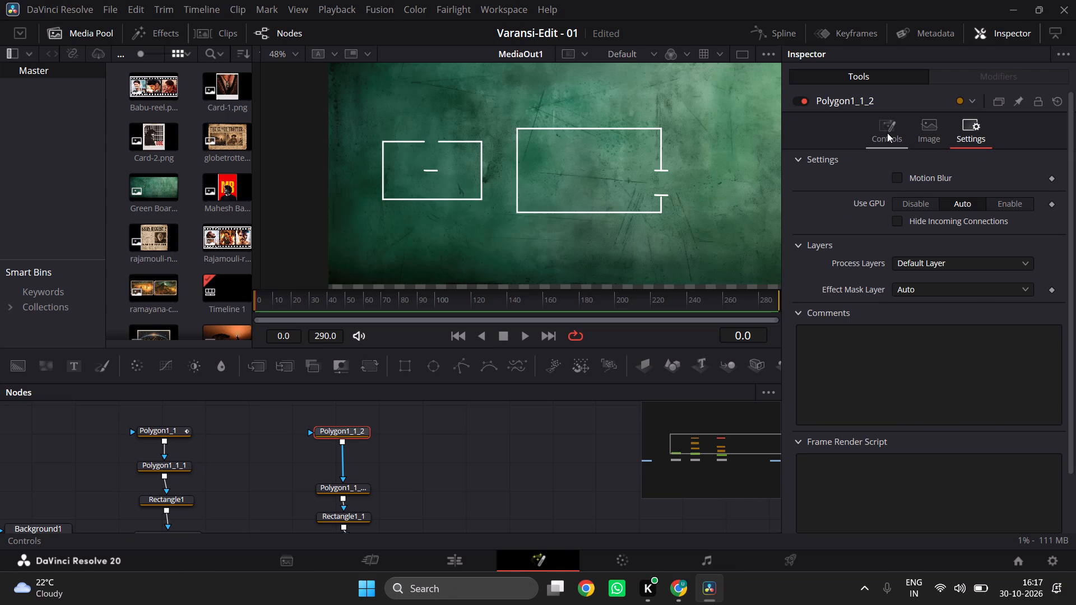
{"action": "left_click", "coordinate": [916, 135]}
{"action": "left_click", "coordinate": [894, 133]}
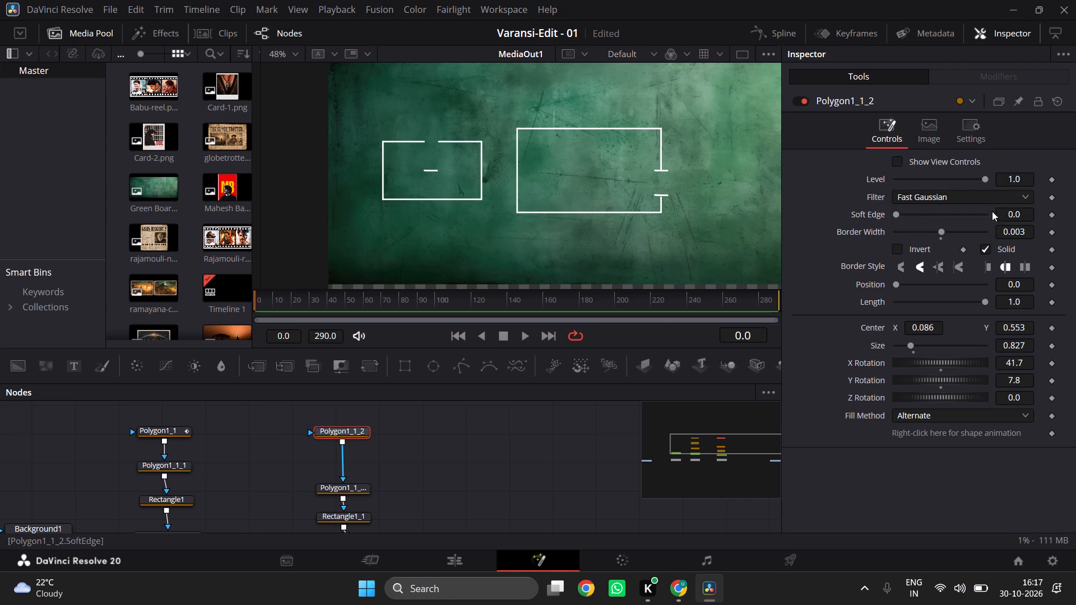
{"action": "left_click", "coordinate": [903, 249]}
{"action": "left_click", "coordinate": [901, 249]}
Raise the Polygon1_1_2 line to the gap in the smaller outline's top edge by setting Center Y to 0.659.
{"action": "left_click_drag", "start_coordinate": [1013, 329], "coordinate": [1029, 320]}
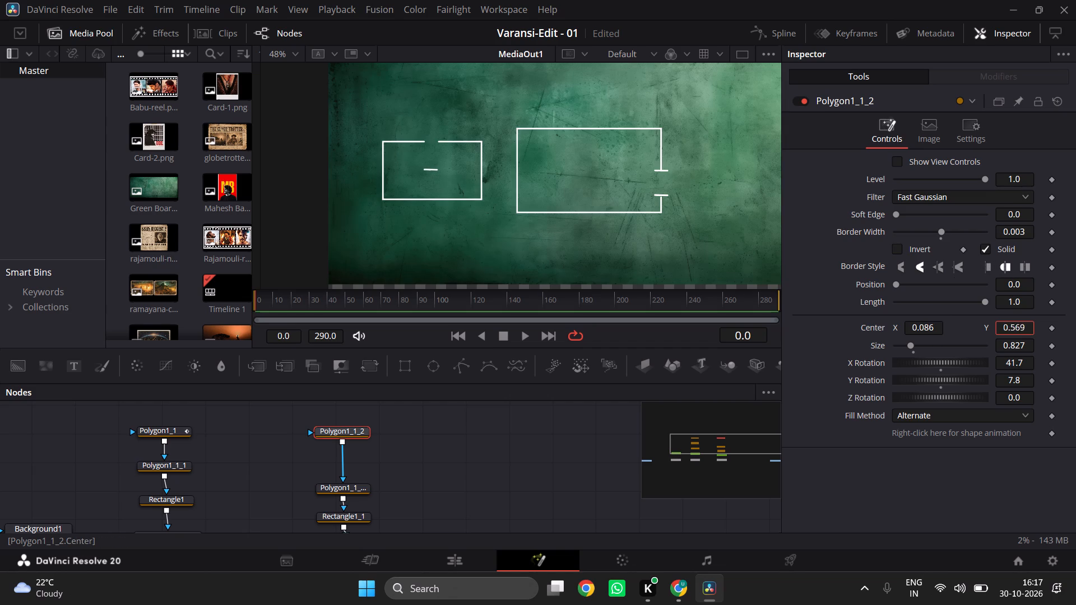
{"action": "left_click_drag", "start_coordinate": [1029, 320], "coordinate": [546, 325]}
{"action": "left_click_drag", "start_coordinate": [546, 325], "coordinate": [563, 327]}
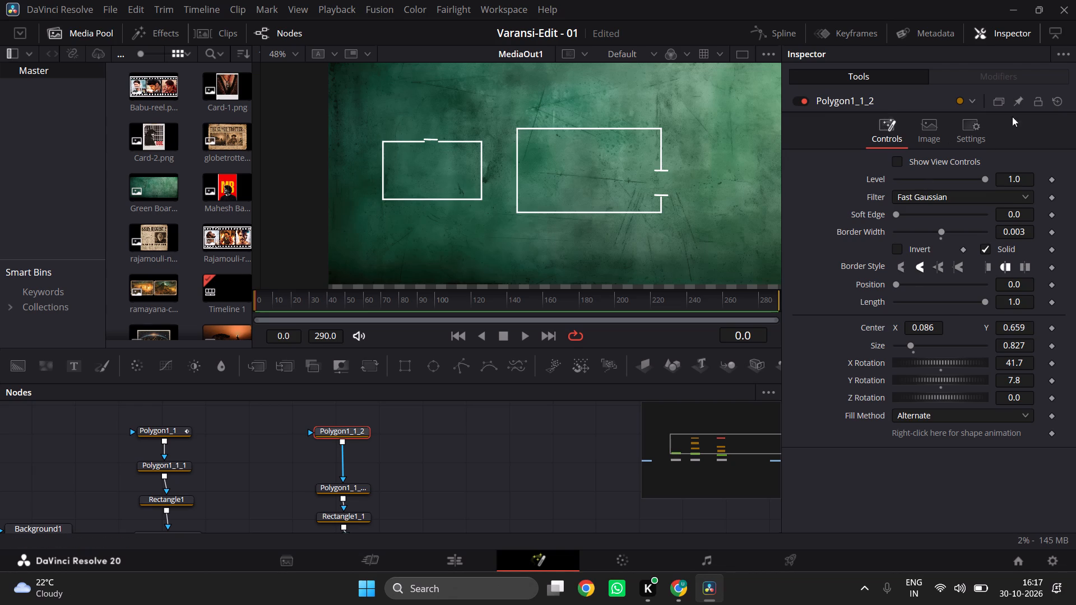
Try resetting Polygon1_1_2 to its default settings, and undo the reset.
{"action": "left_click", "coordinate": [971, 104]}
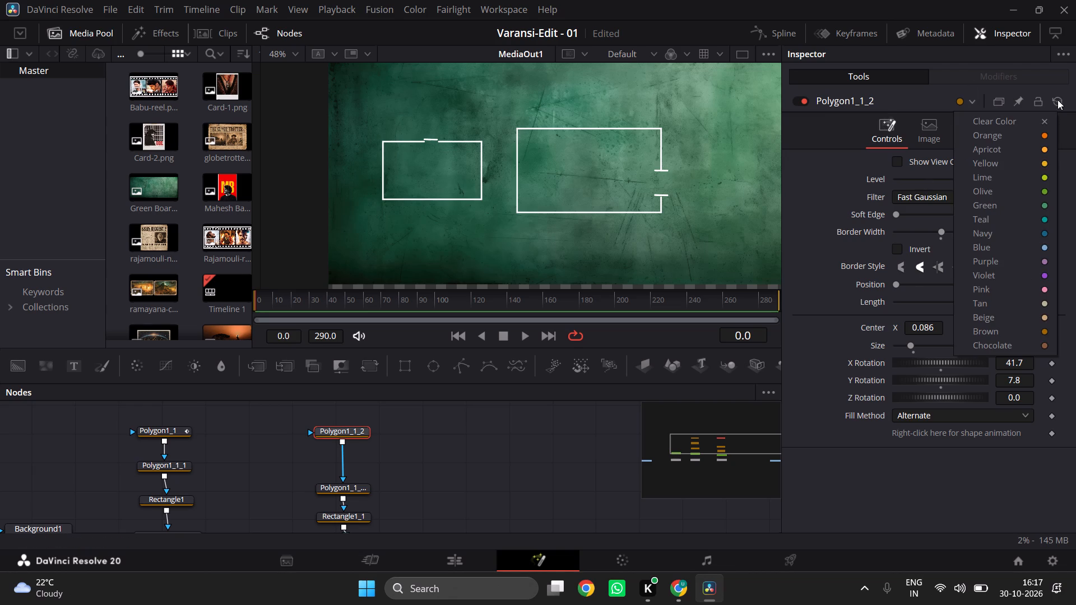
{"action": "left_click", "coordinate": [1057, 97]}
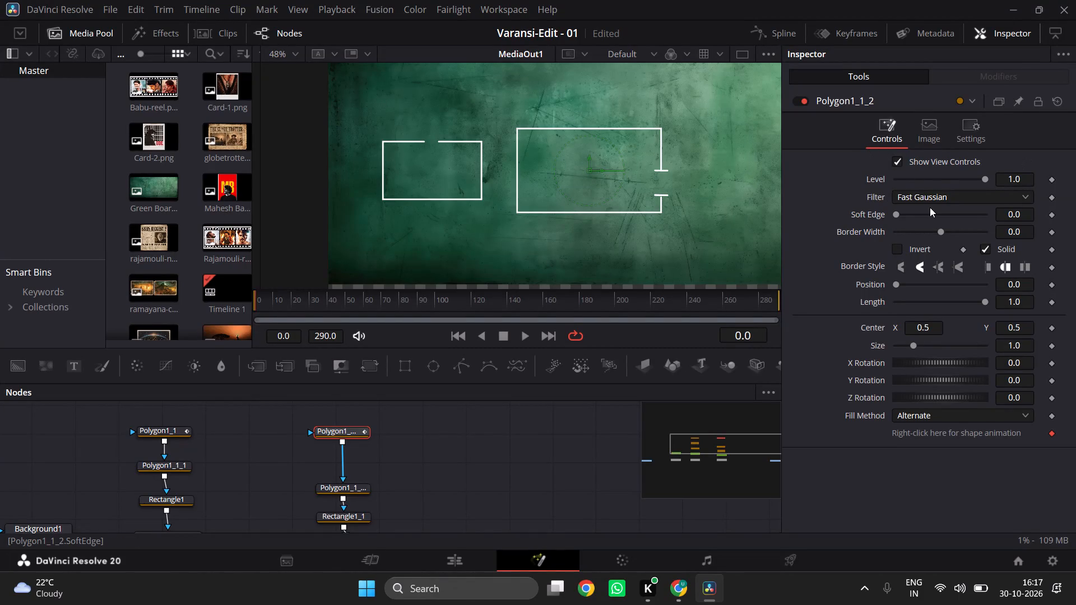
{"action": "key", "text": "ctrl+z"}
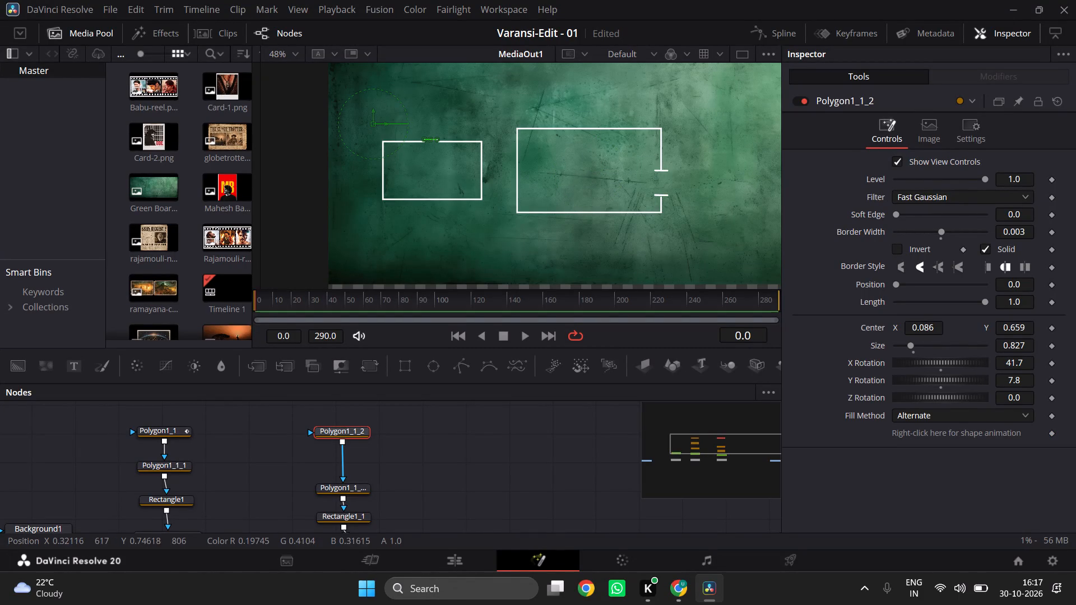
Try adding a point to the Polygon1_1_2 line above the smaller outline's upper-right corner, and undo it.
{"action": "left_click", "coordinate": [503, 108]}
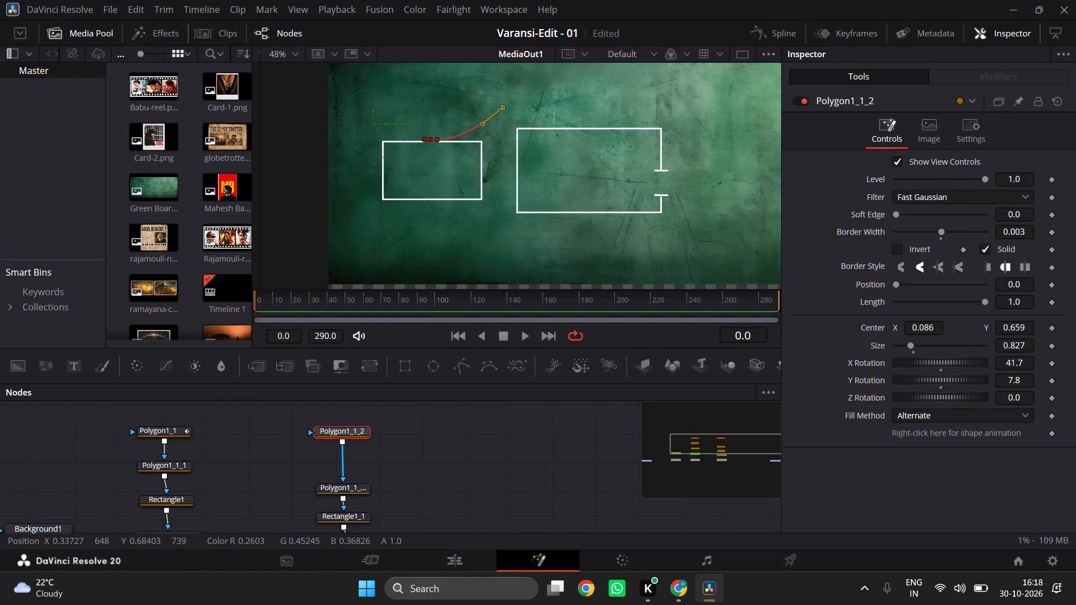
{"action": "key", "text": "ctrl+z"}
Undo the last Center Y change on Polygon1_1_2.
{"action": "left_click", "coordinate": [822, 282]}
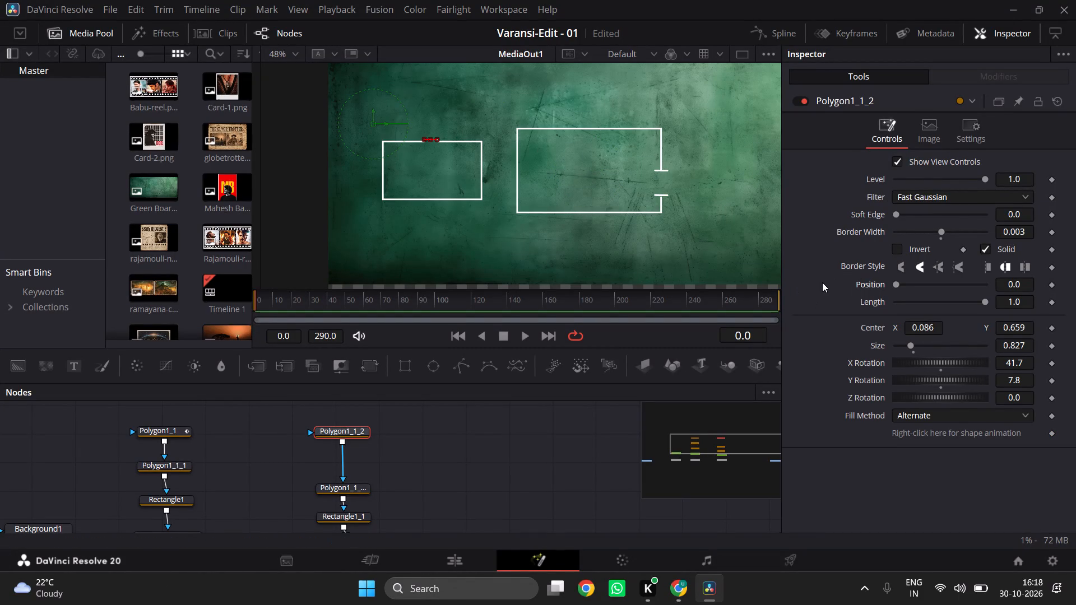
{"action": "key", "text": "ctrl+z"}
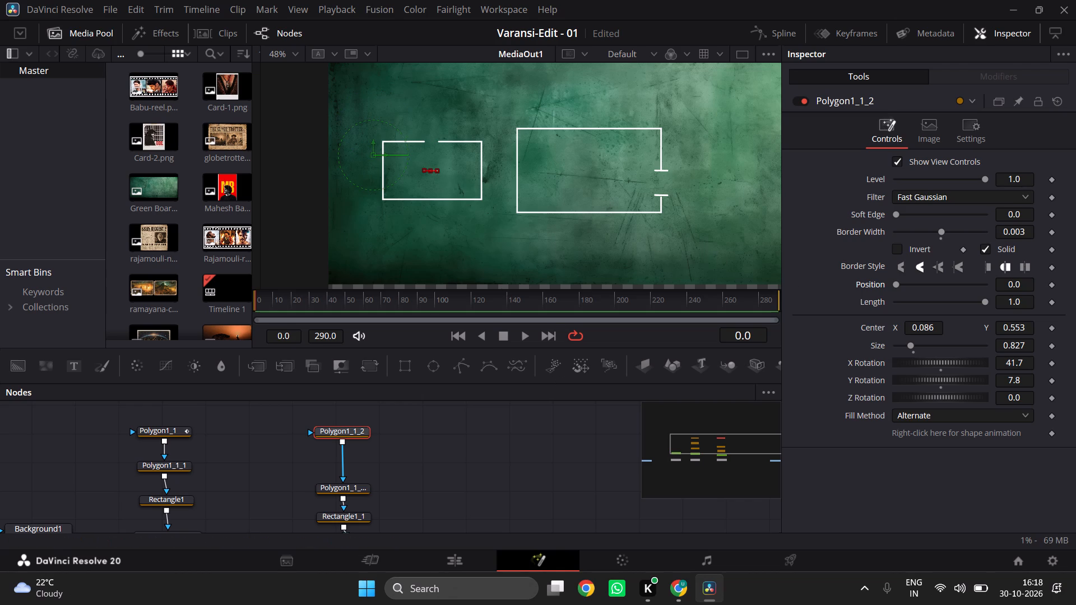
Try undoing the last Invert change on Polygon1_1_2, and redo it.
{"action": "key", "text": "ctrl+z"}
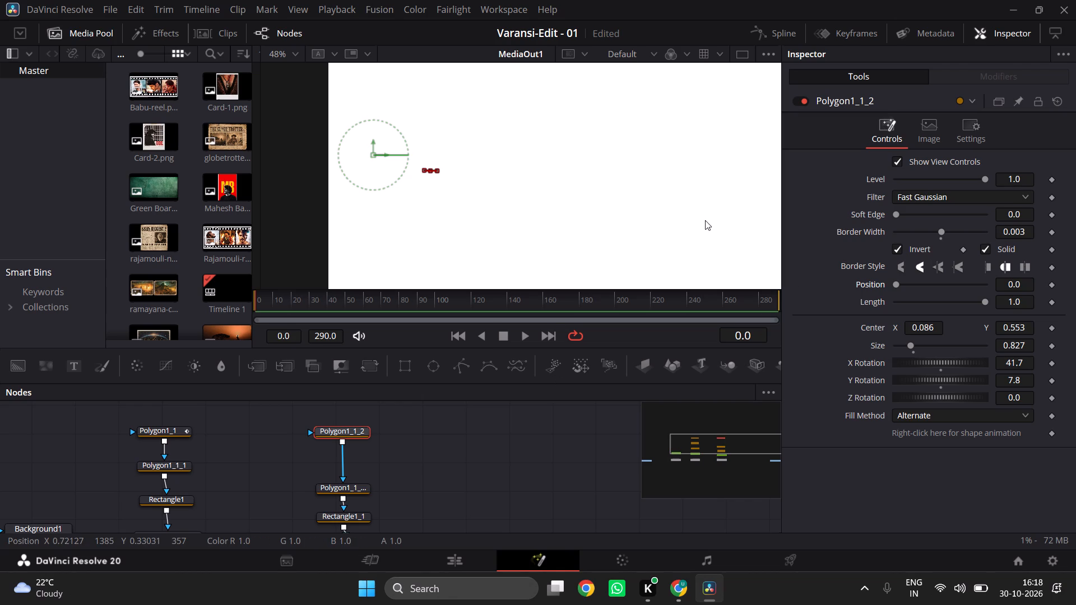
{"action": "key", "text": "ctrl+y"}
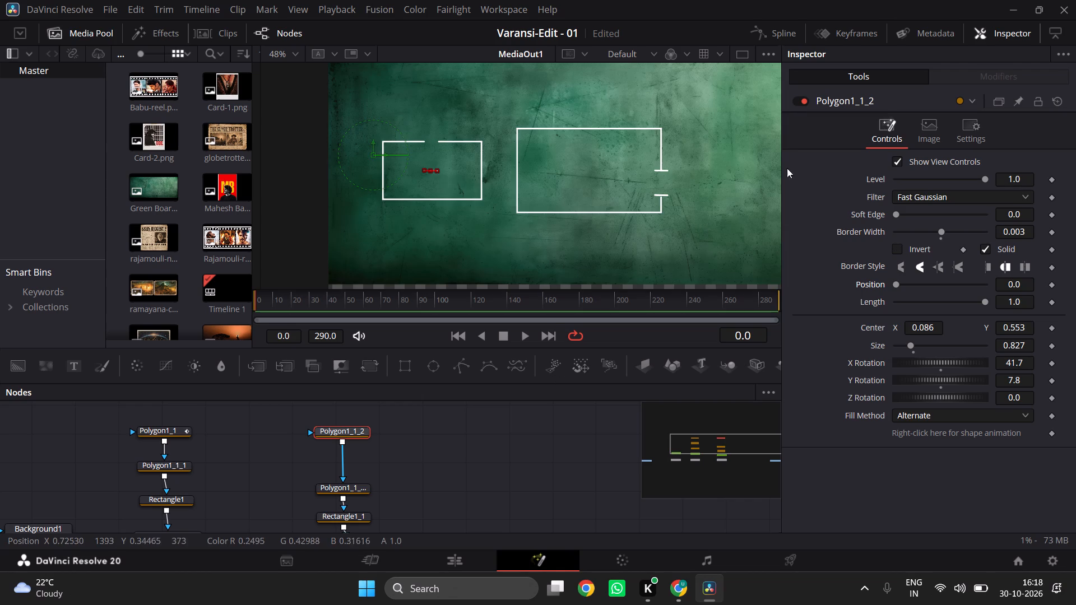
Reset Polygon1_1_2 to its default settings and set its Center X to 0.489.
{"action": "left_click", "coordinate": [1057, 97]}
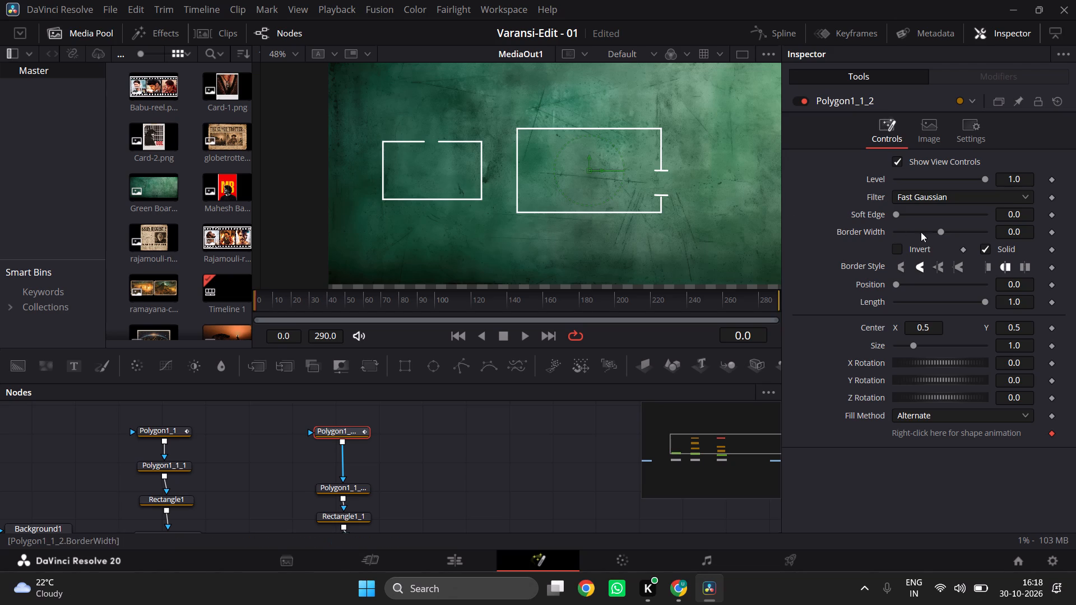
{"action": "left_click_drag", "start_coordinate": [927, 331], "coordinate": [919, 333]}
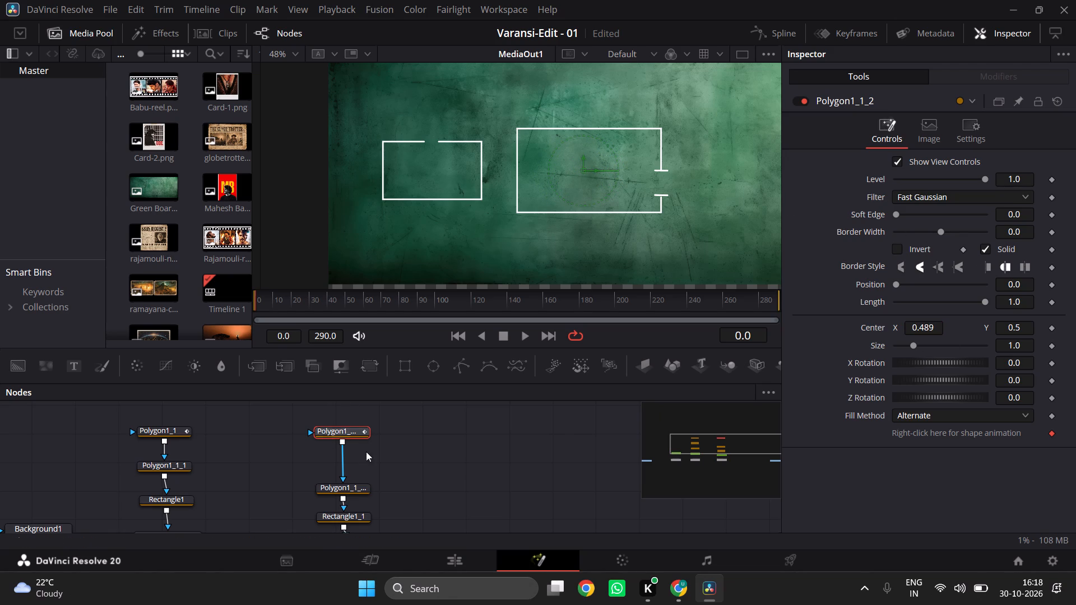
Move the Polygon1_1_1_1 line into the smaller room outline by setting its Center X to 0.127.
{"action": "left_click", "coordinate": [355, 483]}
{"action": "left_click", "coordinate": [355, 485]}
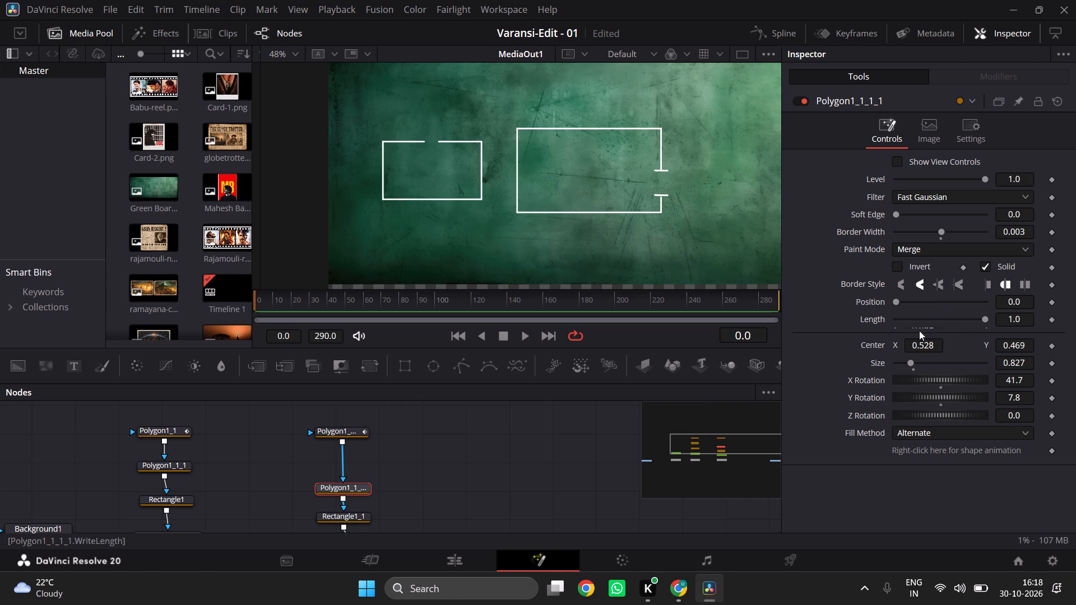
{"action": "left_click_drag", "start_coordinate": [925, 346], "coordinate": [861, 353]}
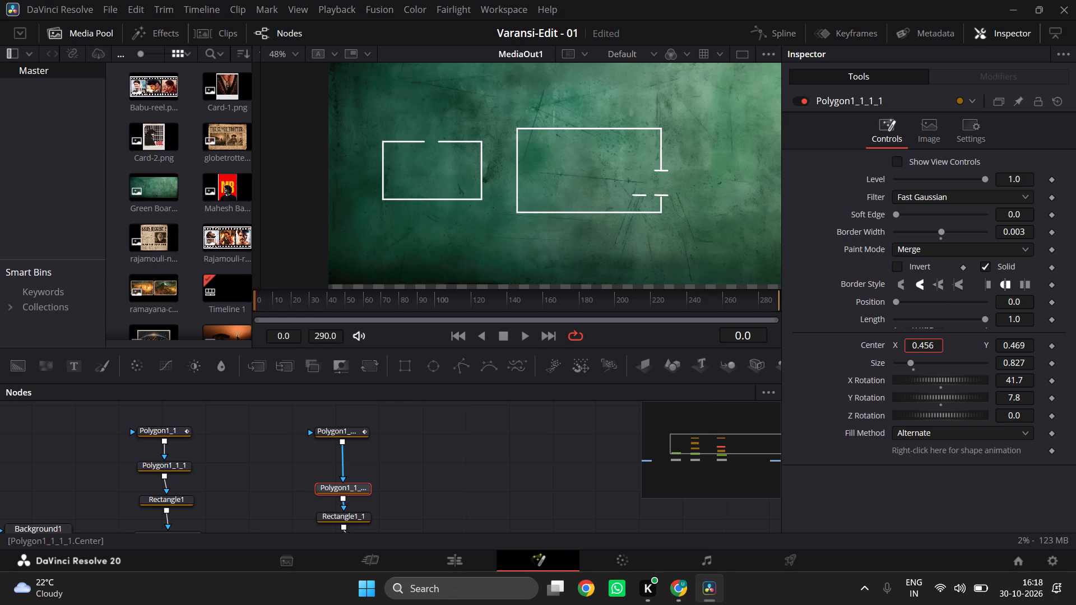
{"action": "left_click_drag", "start_coordinate": [861, 353], "coordinate": [656, 341]}
{"action": "left_click_drag", "start_coordinate": [656, 341], "coordinate": [644, 341]}
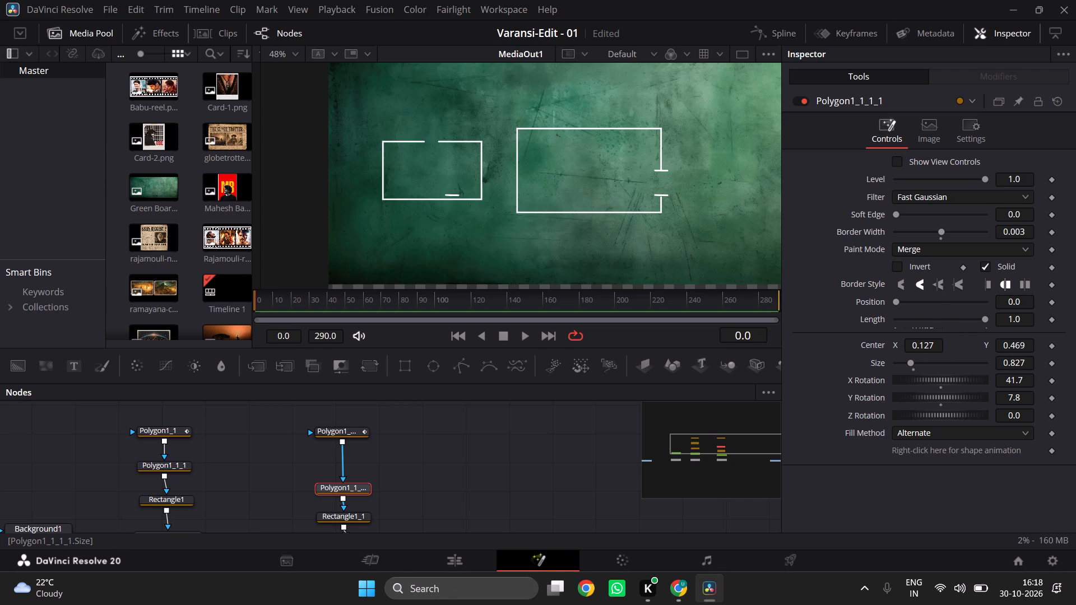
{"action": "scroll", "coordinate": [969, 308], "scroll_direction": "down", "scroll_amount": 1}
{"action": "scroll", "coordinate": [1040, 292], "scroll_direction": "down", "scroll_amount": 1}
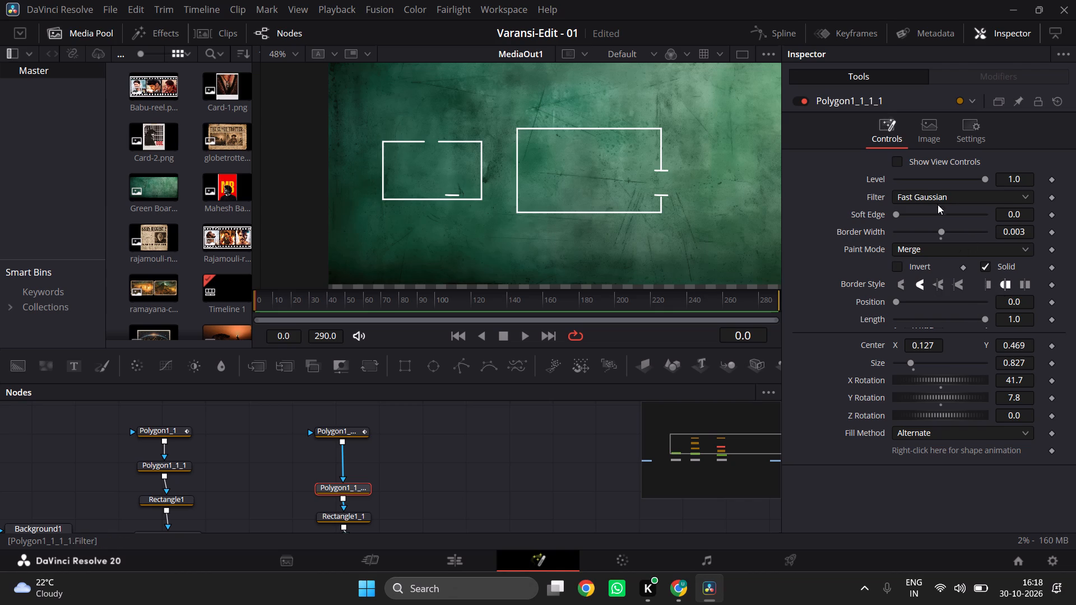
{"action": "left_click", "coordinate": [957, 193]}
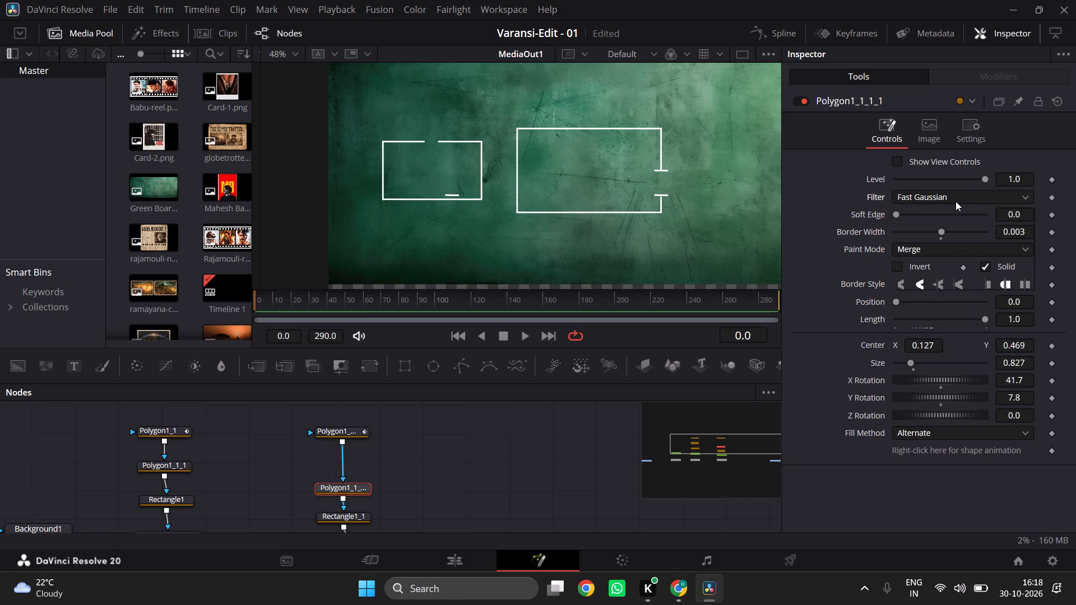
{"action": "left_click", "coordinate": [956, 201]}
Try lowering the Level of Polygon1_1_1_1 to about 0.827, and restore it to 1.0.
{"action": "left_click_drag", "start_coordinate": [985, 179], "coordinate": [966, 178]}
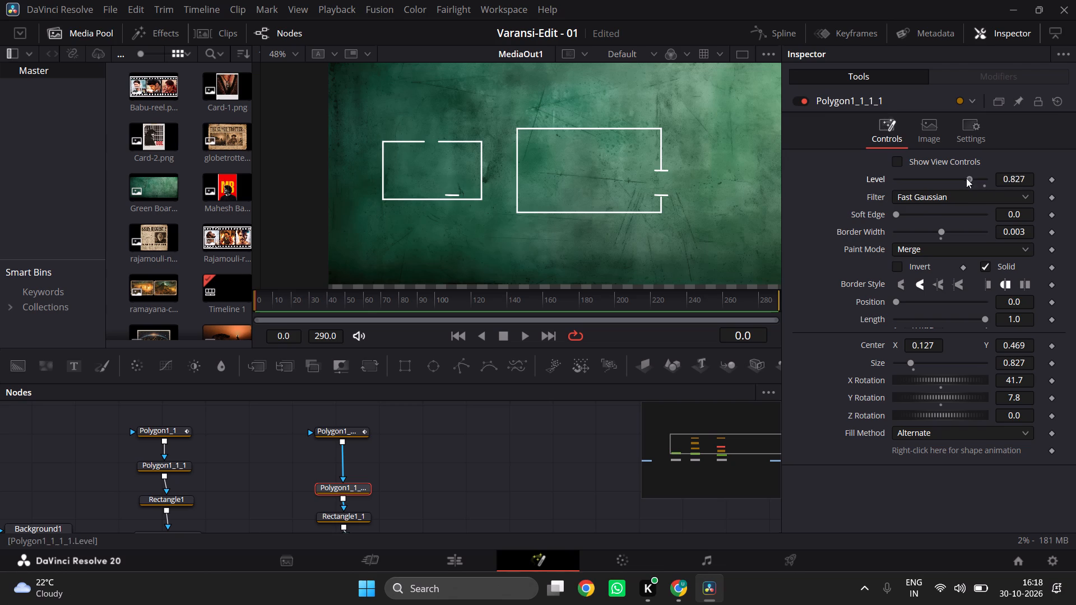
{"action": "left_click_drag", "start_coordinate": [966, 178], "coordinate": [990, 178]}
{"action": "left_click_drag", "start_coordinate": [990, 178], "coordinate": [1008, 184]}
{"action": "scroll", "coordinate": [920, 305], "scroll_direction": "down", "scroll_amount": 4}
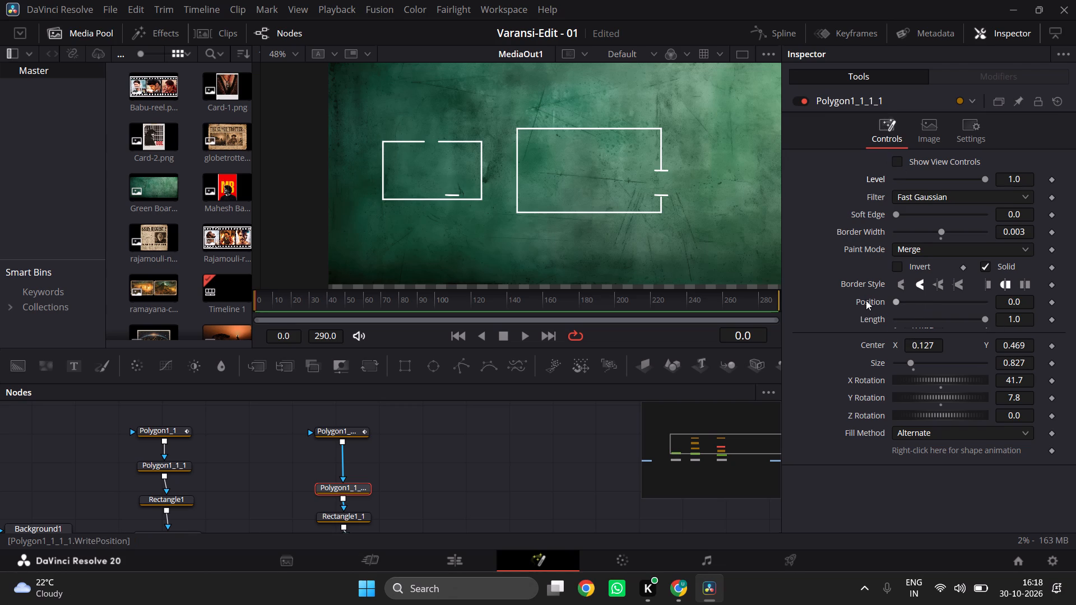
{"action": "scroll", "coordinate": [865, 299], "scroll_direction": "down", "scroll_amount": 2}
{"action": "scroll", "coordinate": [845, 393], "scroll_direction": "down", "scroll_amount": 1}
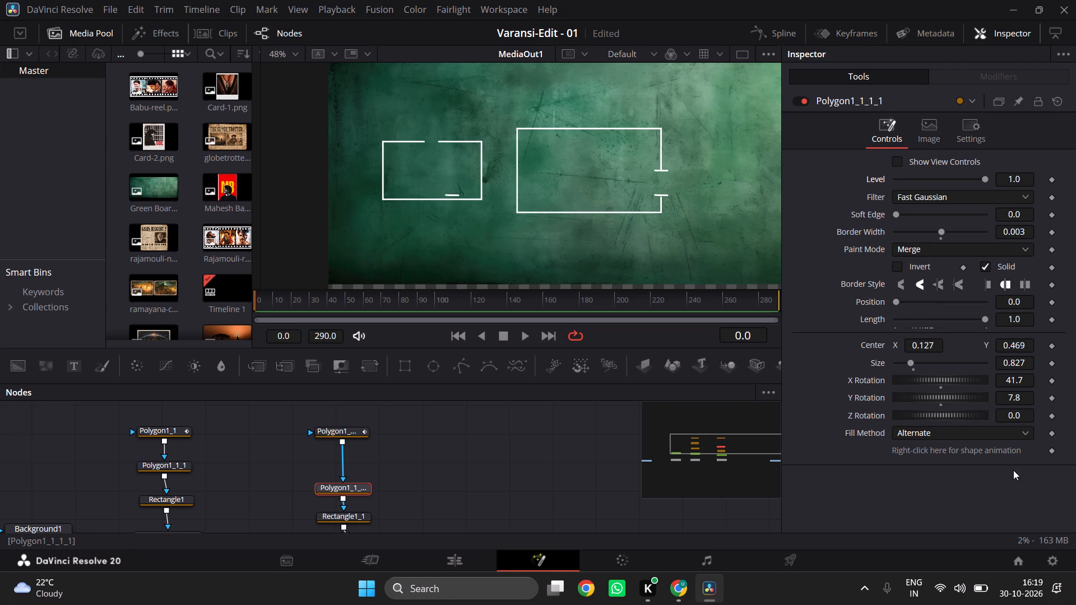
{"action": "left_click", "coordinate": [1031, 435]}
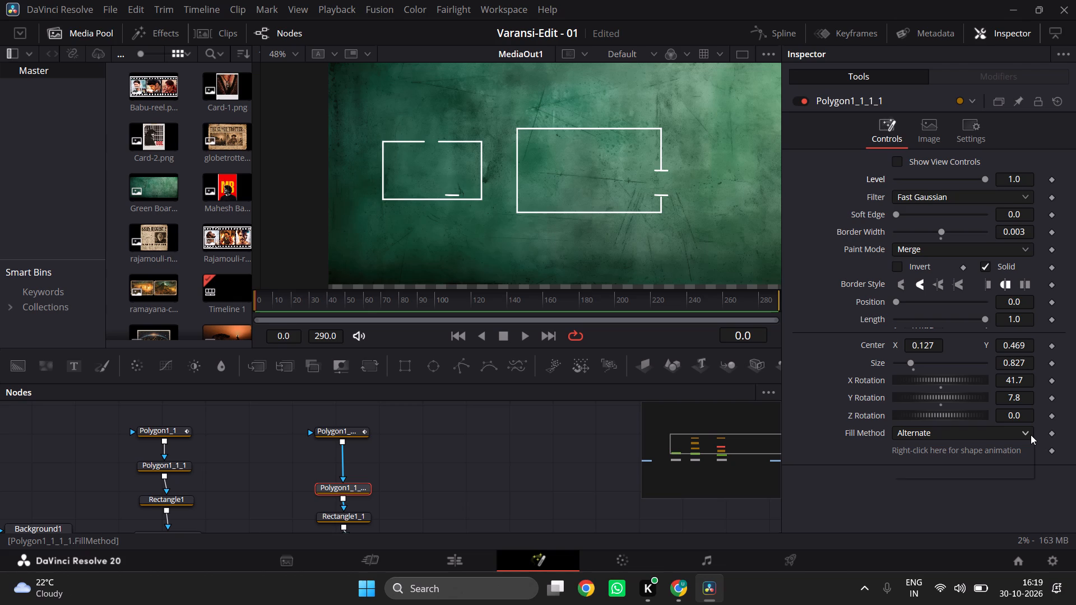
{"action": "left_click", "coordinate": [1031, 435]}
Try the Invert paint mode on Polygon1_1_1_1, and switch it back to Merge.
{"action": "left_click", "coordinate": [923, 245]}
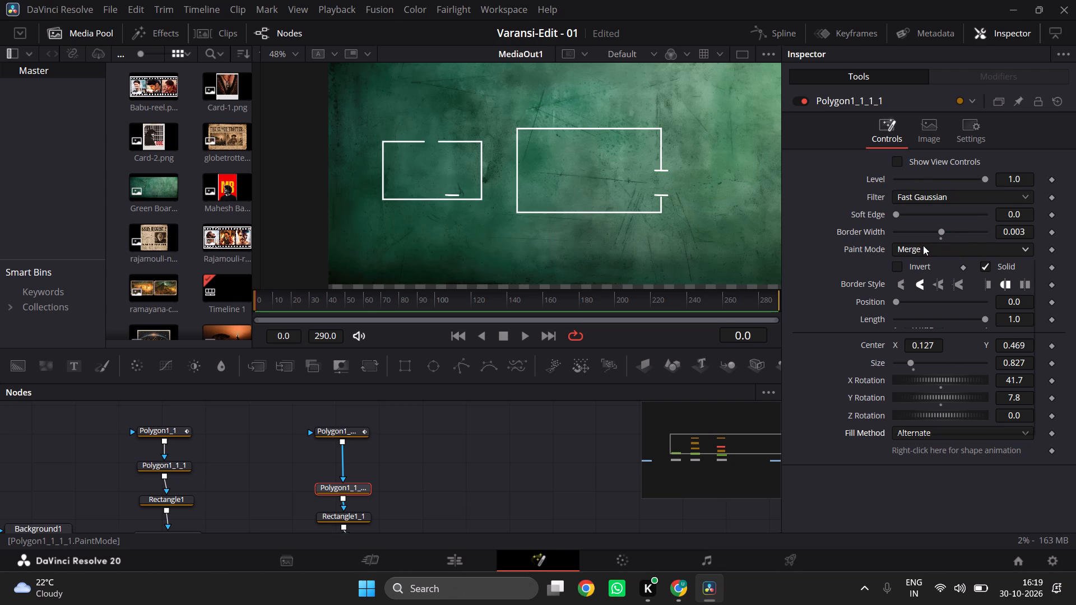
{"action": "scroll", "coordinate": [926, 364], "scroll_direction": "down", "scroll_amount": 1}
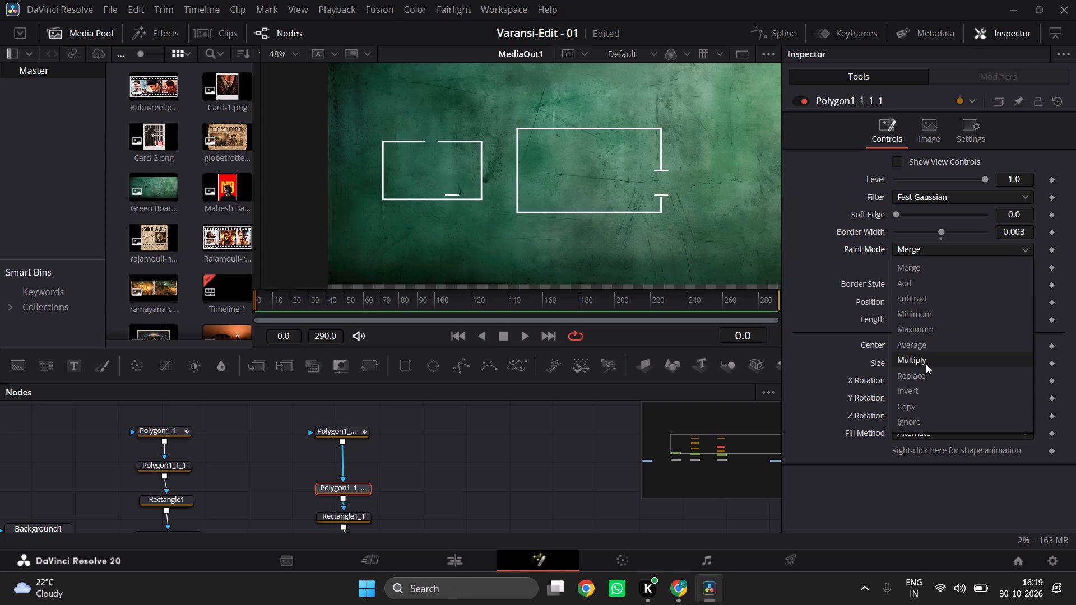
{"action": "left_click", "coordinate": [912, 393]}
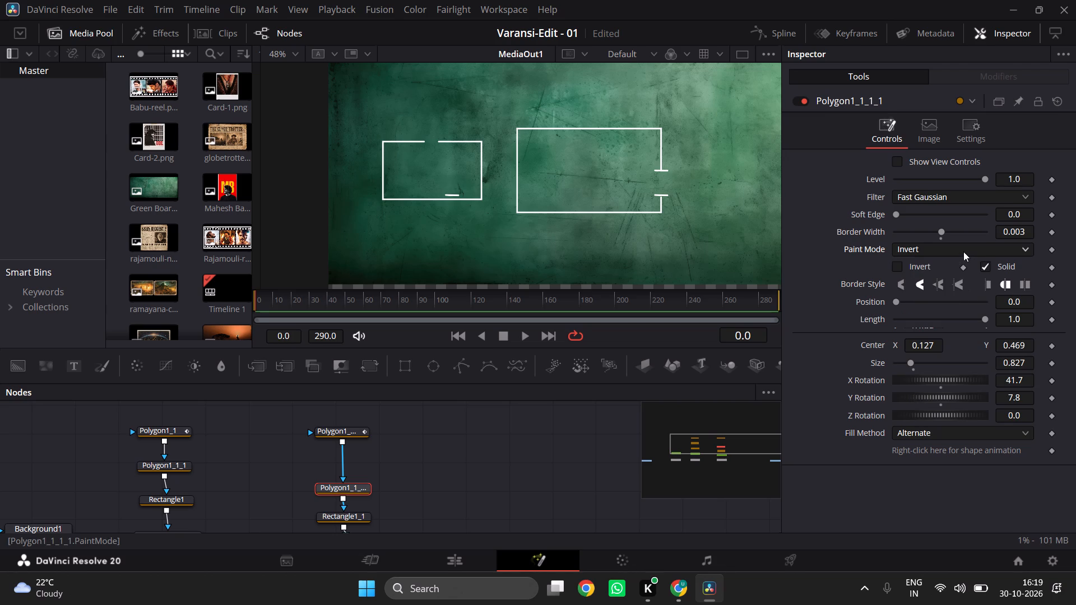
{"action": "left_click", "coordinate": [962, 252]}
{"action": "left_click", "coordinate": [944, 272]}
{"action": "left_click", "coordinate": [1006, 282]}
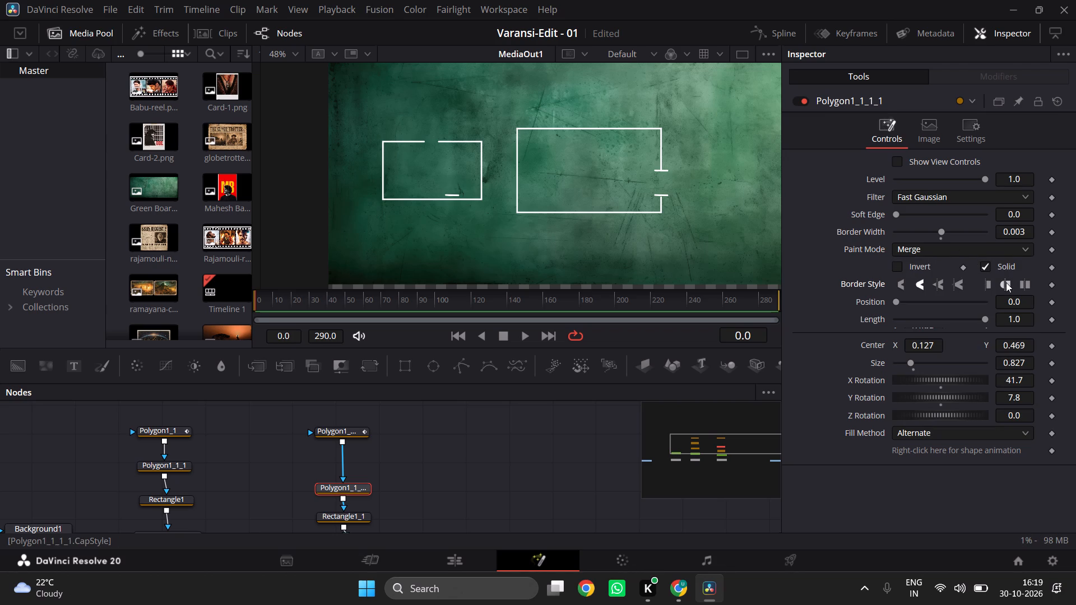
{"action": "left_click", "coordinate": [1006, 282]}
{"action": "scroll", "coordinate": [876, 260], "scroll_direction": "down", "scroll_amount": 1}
Switch to the YouTube tutorial in Chrome and rewind to about 1:49, where the smaller room's door line is rotated; pause there.
{"action": "left_click", "coordinate": [683, 597]}
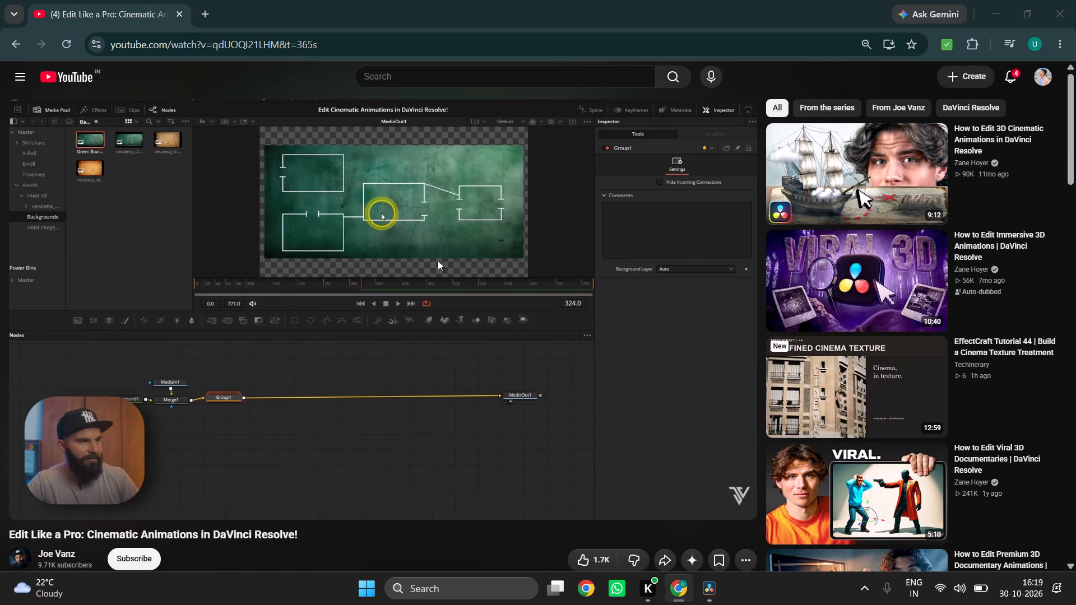
{"action": "key", "text": "Left"}
{"action": "key", "text": "Left"}
{"action": "key", "text": "Left"}
{"action": "key", "text": "Left"}
{"action": "key", "text": "Left"}
{"action": "key", "text": "Left"}
{"action": "key", "text": "Left"}
{"action": "key", "text": "Left"}
{"action": "key", "text": "Left"}
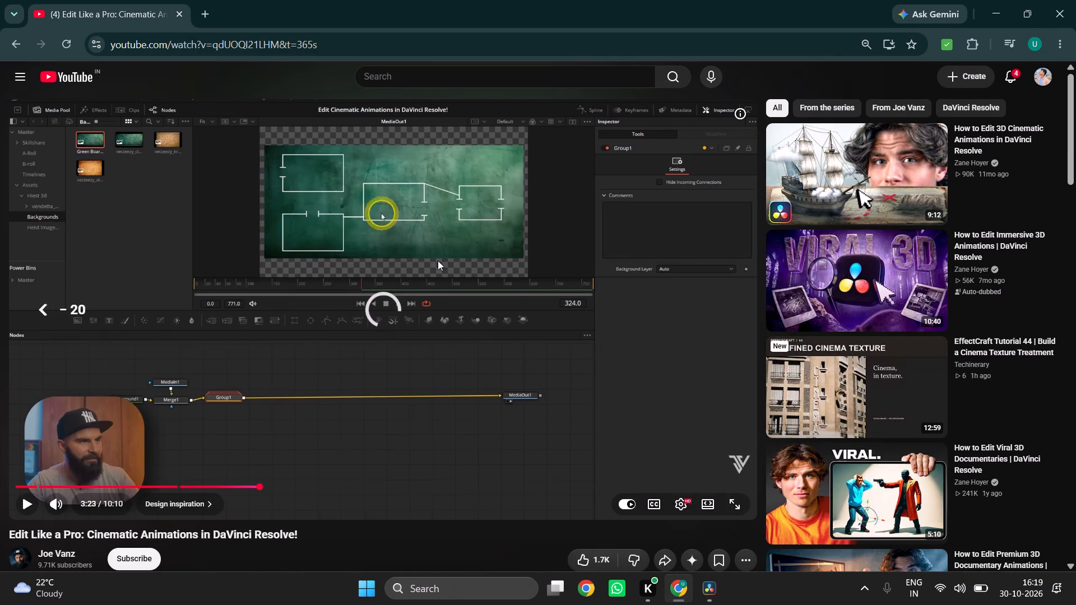
{"action": "key", "text": "Left"}
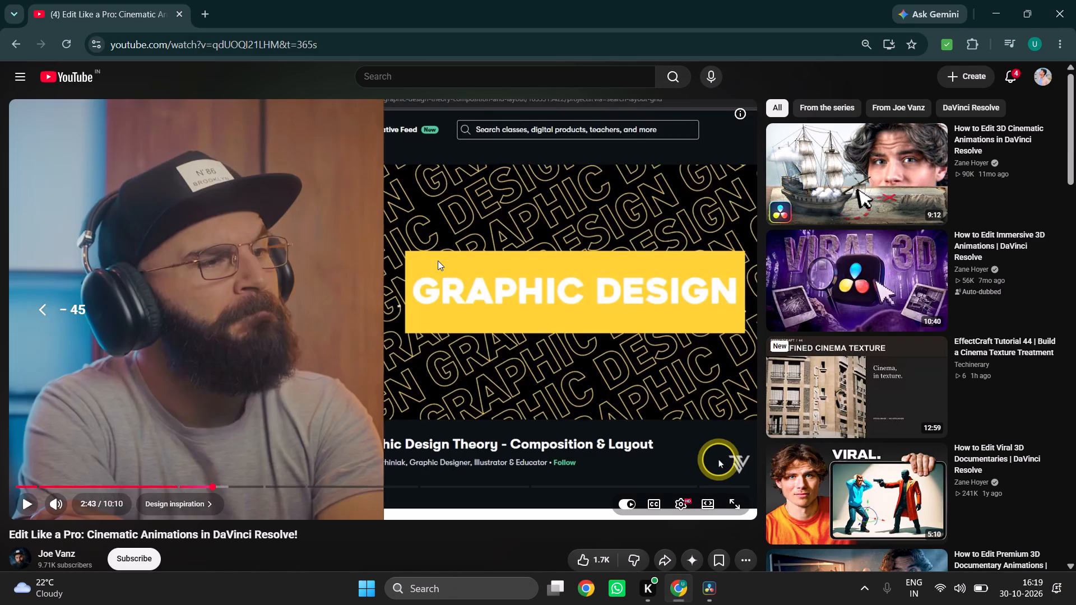
{"action": "key", "text": "Left"}
{"action": "key", "text": "Left"}
{"action": "key", "text": "Left"}
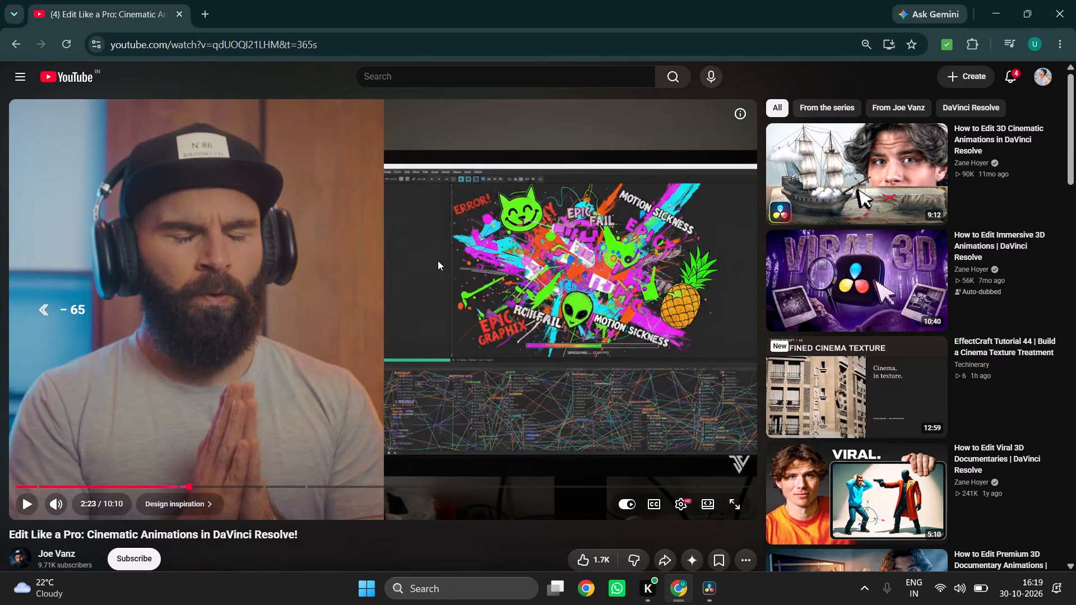
{"action": "key", "text": "Left"}
{"action": "key", "text": "Left"}
{"action": "key", "text": "Left"}
{"action": "key", "text": "space"}
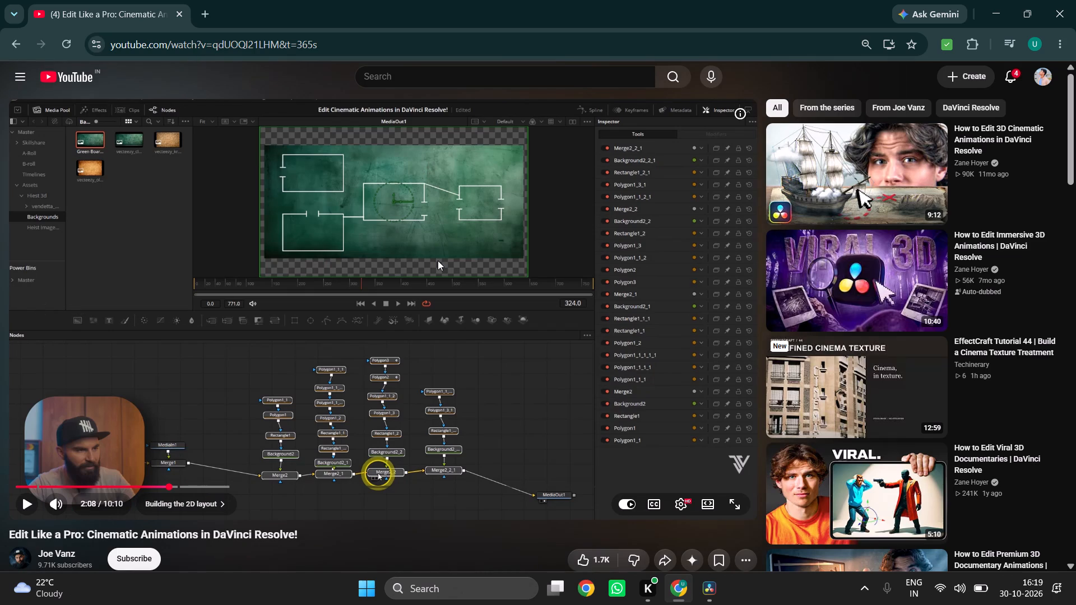
{"action": "key", "text": "Left"}
{"action": "key", "text": "Left"}
{"action": "key", "text": "Left"}
{"action": "key", "text": "Left"}
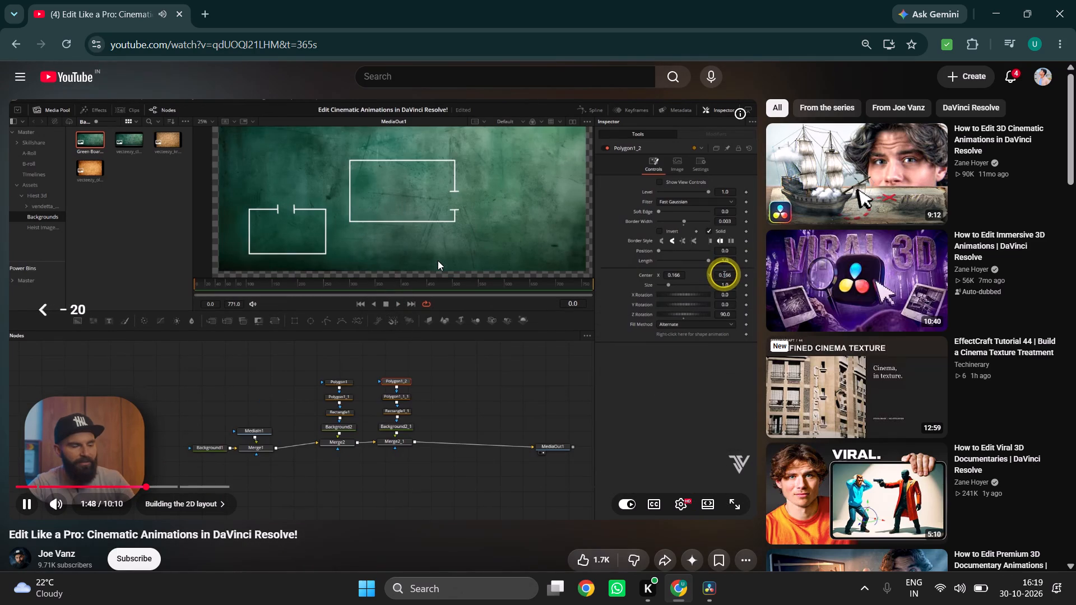
{"action": "key", "text": "Left"}
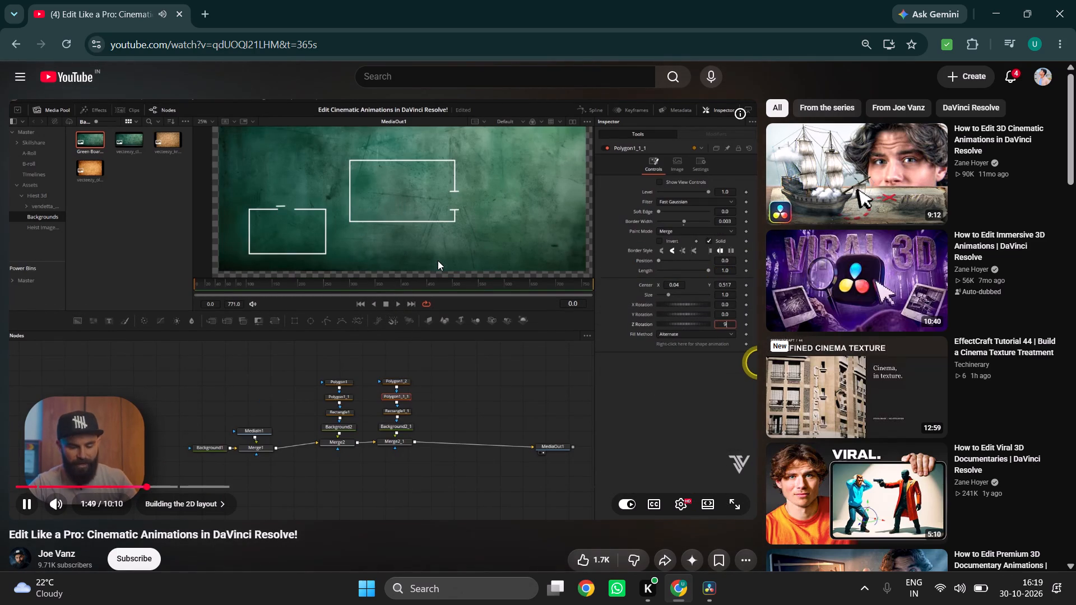
{"action": "key", "text": "Right"}
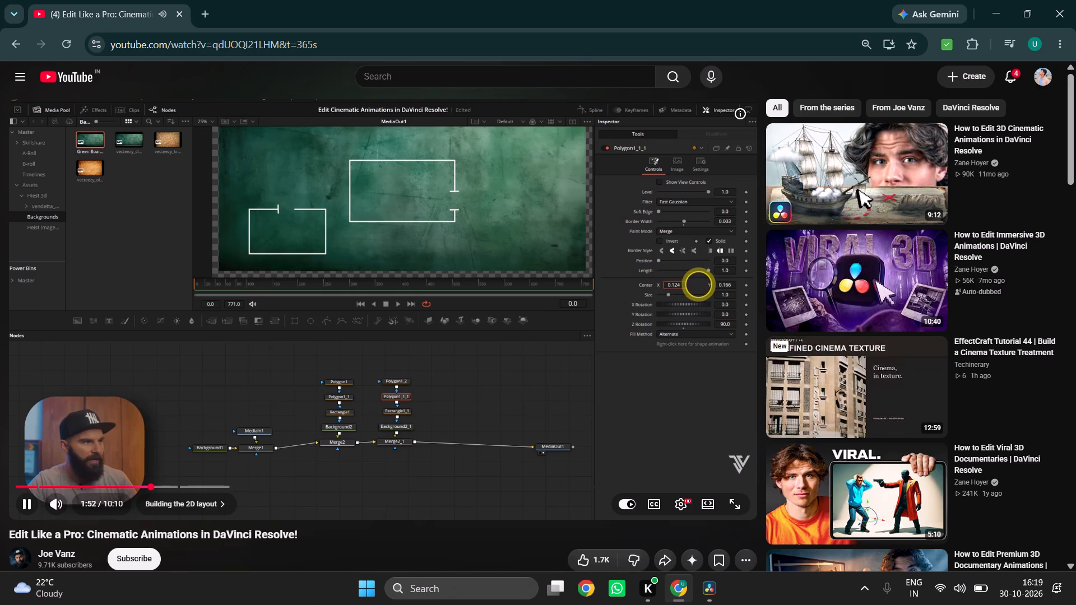
{"action": "key", "text": "Left"}
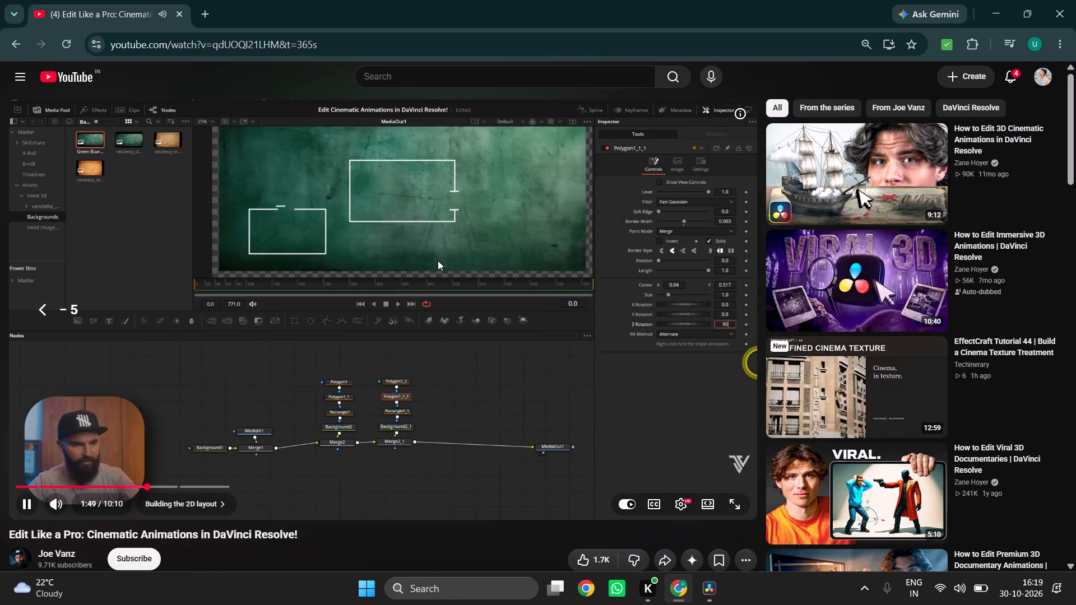
{"action": "key", "text": "space"}
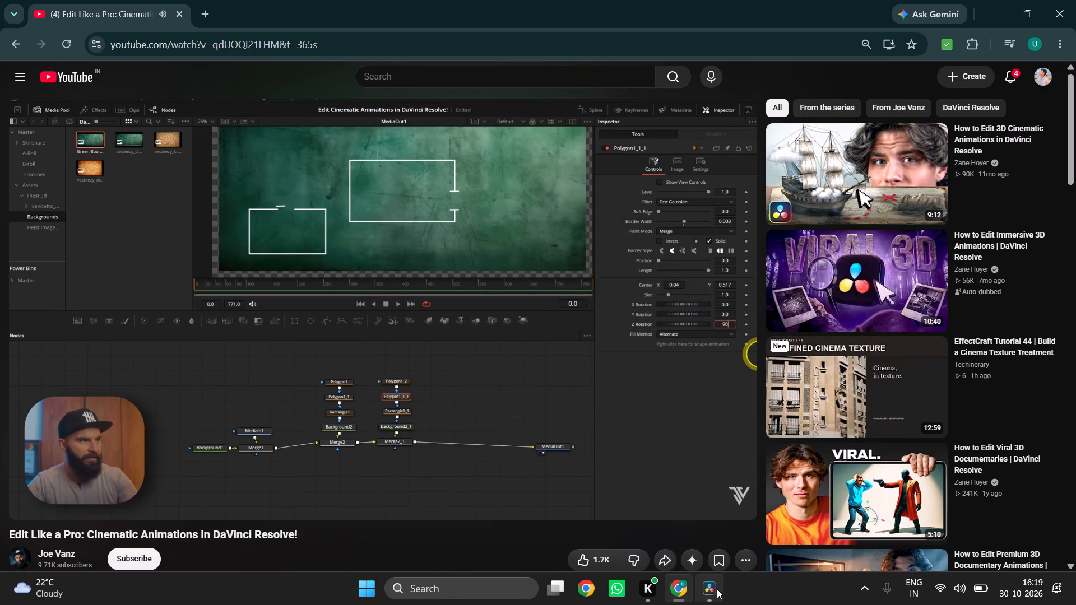
Switch back to DaVinci Resolve, set the Z Rotation of Polygon1_1_1_1 to 90, and try moving its line directly in the viewer.
{"action": "left_click", "coordinate": [717, 589]}
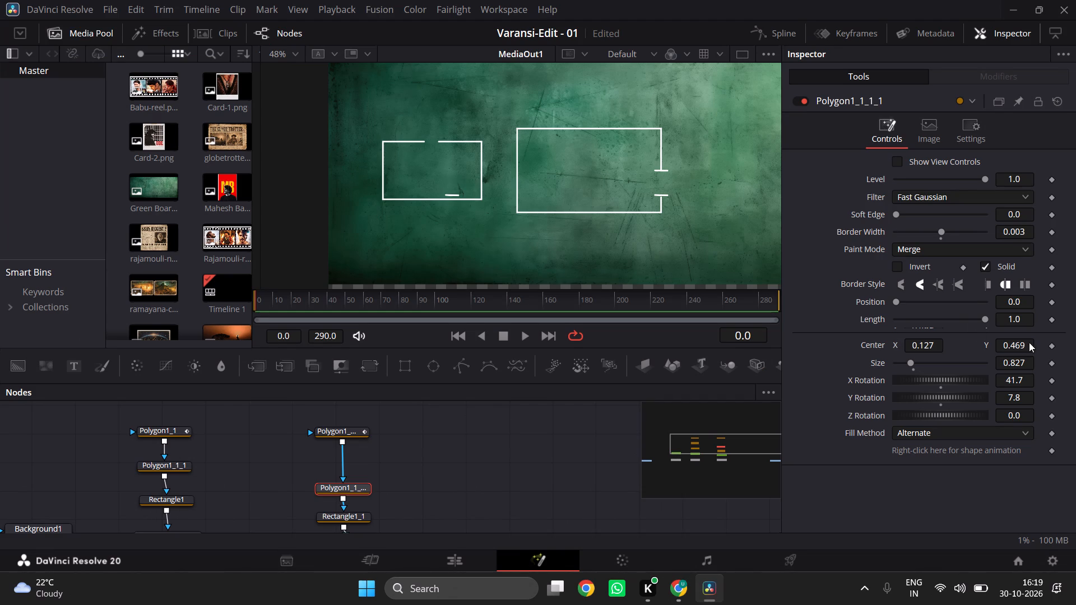
{"action": "scroll", "coordinate": [1029, 342], "scroll_direction": "left", "scroll_amount": 1}
{"action": "left_click", "coordinate": [1016, 418]}
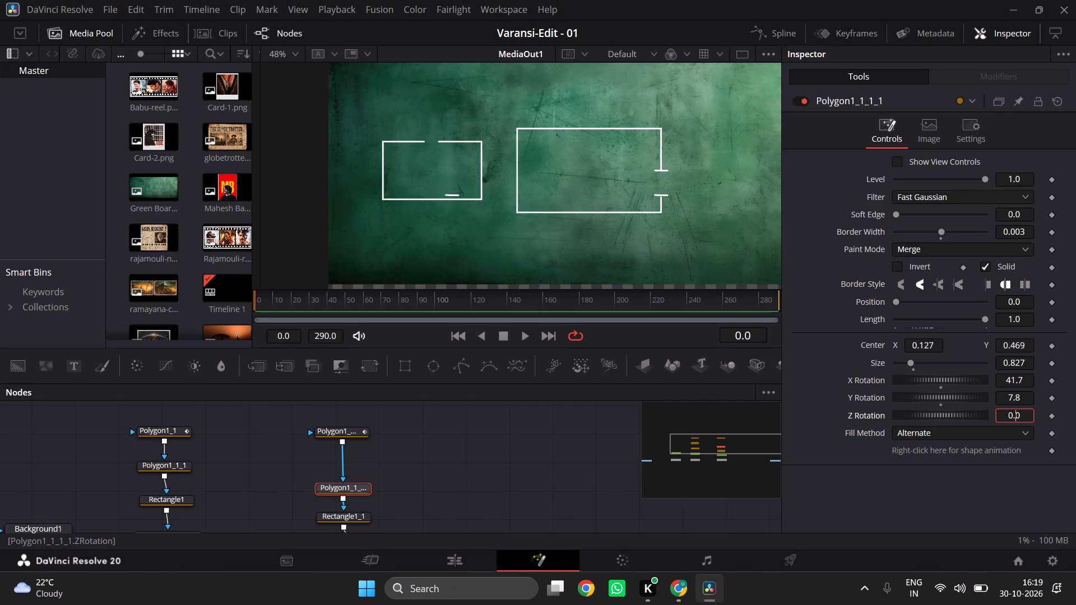
{"action": "key", "text": "Left"}
{"action": "key", "text": "BackSpace"}
{"action": "key", "text": "0"}
{"action": "key", "text": "BackSpace"}
{"action": "type", "text": "90"}
{"action": "key", "text": "Return"}
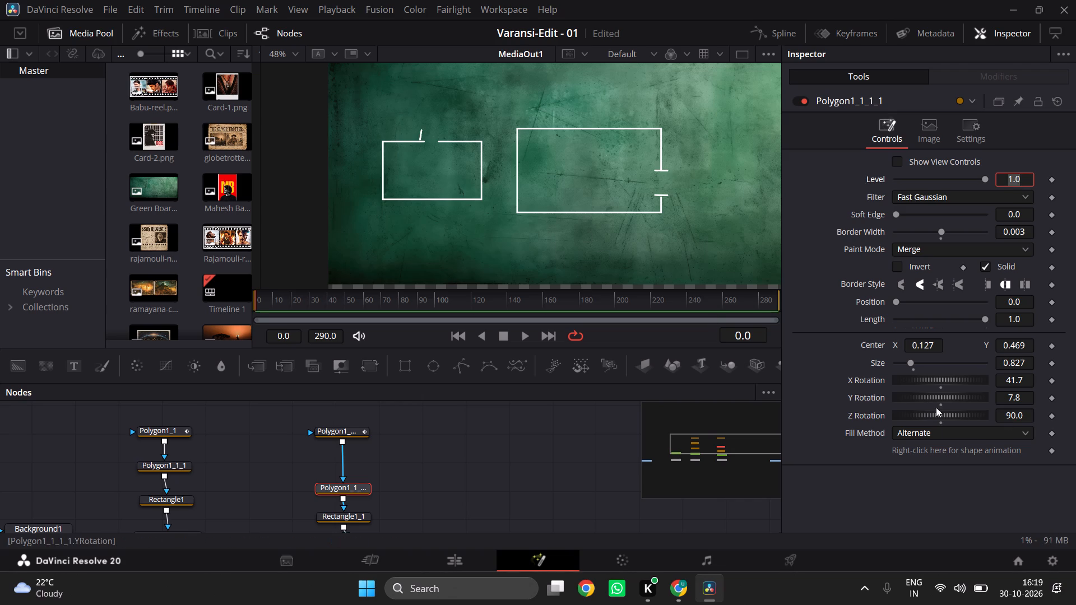
{"action": "left_click_drag", "start_coordinate": [421, 131], "coordinate": [425, 136]}
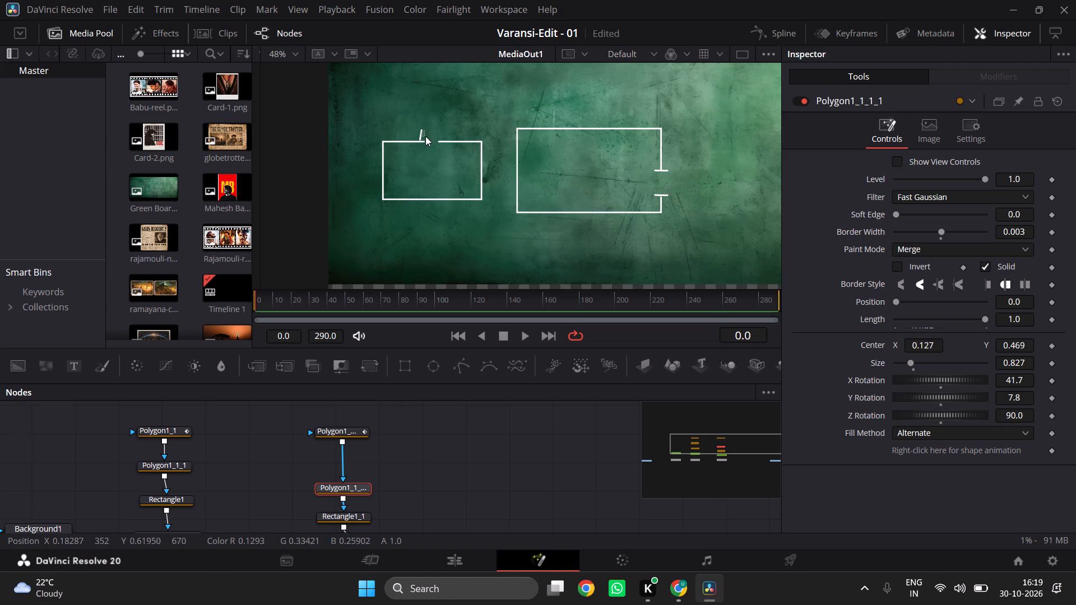
{"action": "left_click_drag", "start_coordinate": [425, 136], "coordinate": [426, 136]}
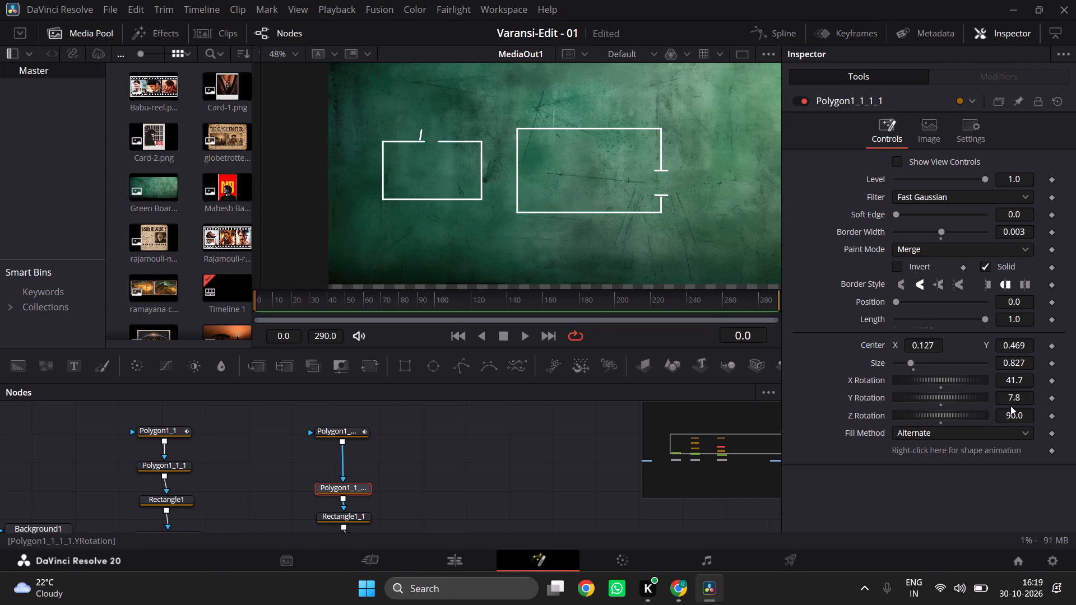
Straighten the Polygon1_1_1_1 line upright by adjusting its Z Rotation to 91 and on to 96.2.
{"action": "left_click", "coordinate": [1014, 419]}
{"action": "key", "text": "Right"}
{"action": "key", "text": "Right"}
{"action": "key", "text": "BackSpace"}
{"action": "key", "text": "BackSpace"}
{"action": "key", "text": "Return"}
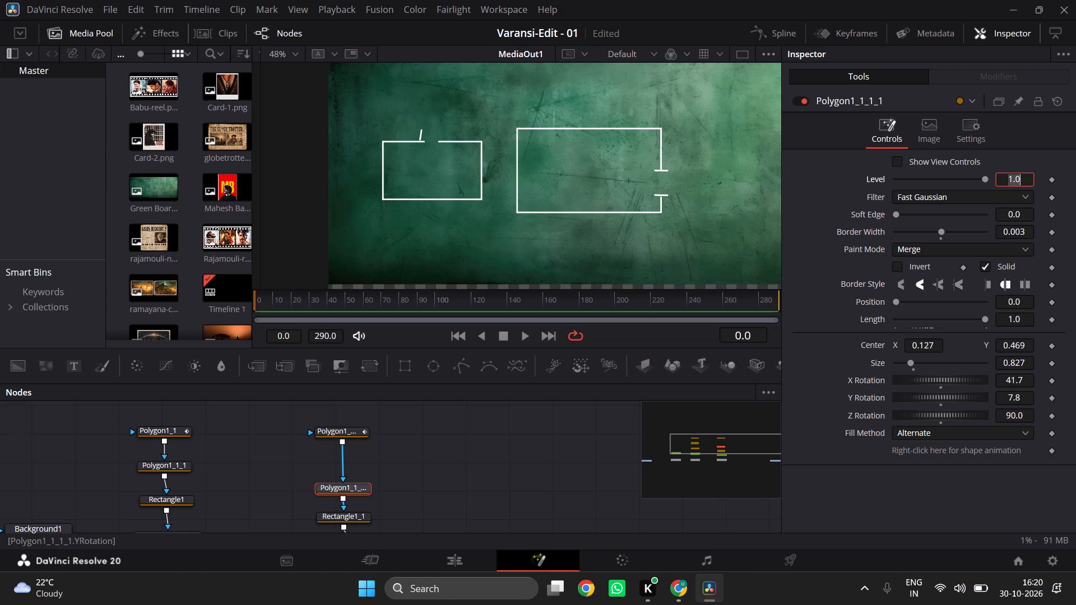
{"action": "left_click", "coordinate": [1014, 413]}
{"action": "key", "text": "BackSpace"}
{"action": "key", "text": "1"}
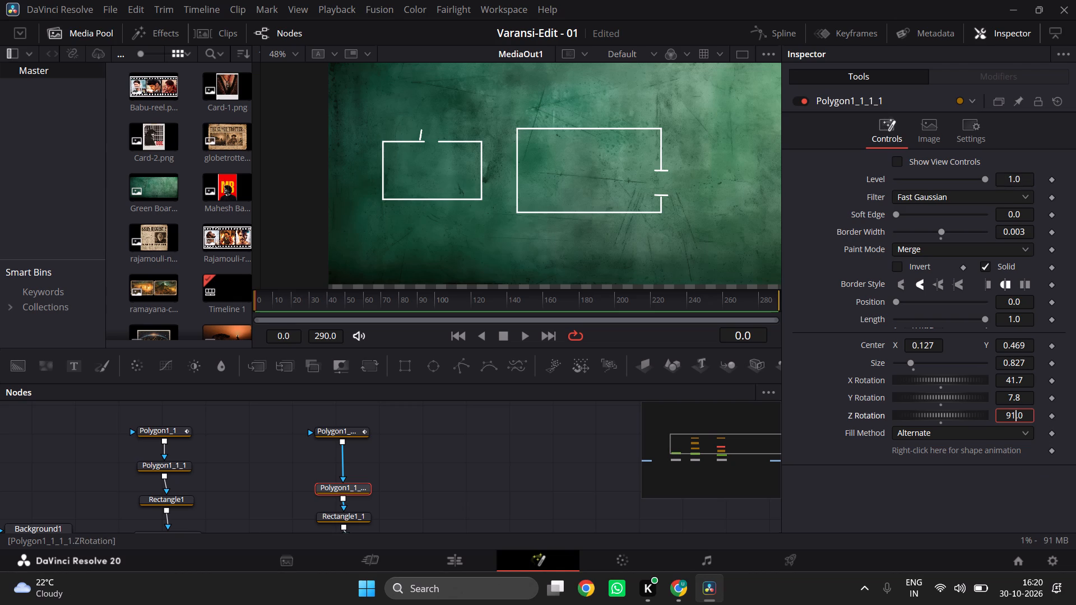
{"action": "key", "text": "Return"}
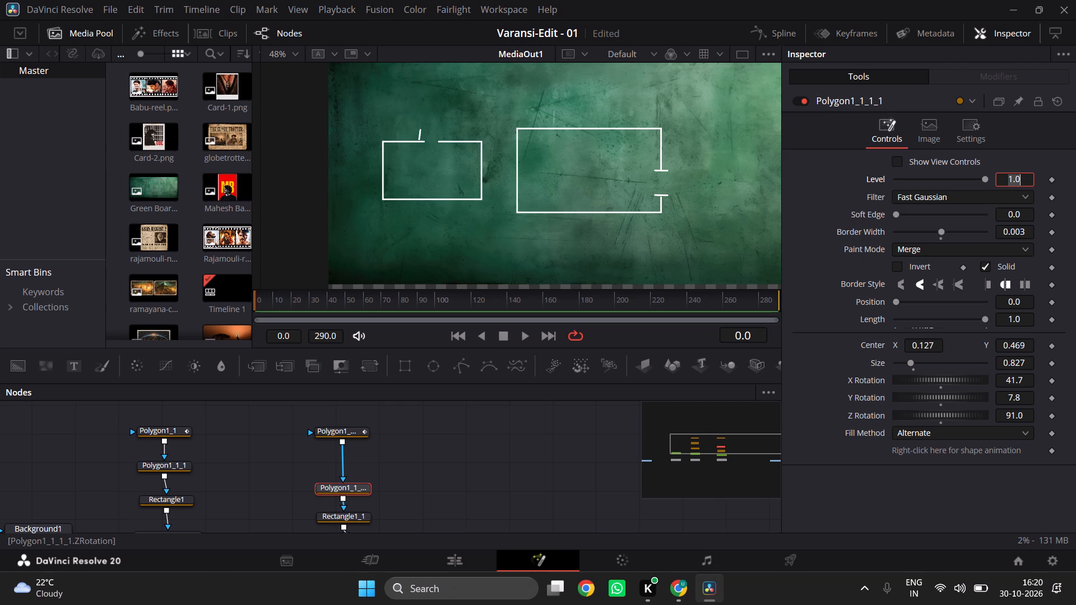
{"action": "key", "text": "Right"}
{"action": "left_click", "coordinate": [1016, 417]}
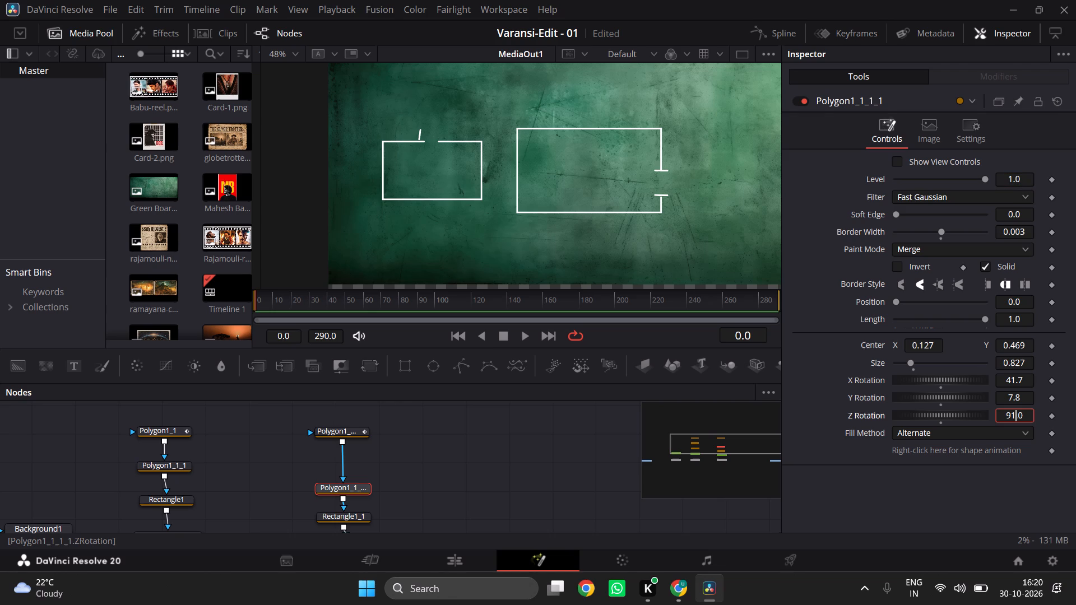
{"action": "left_click", "coordinate": [942, 415]}
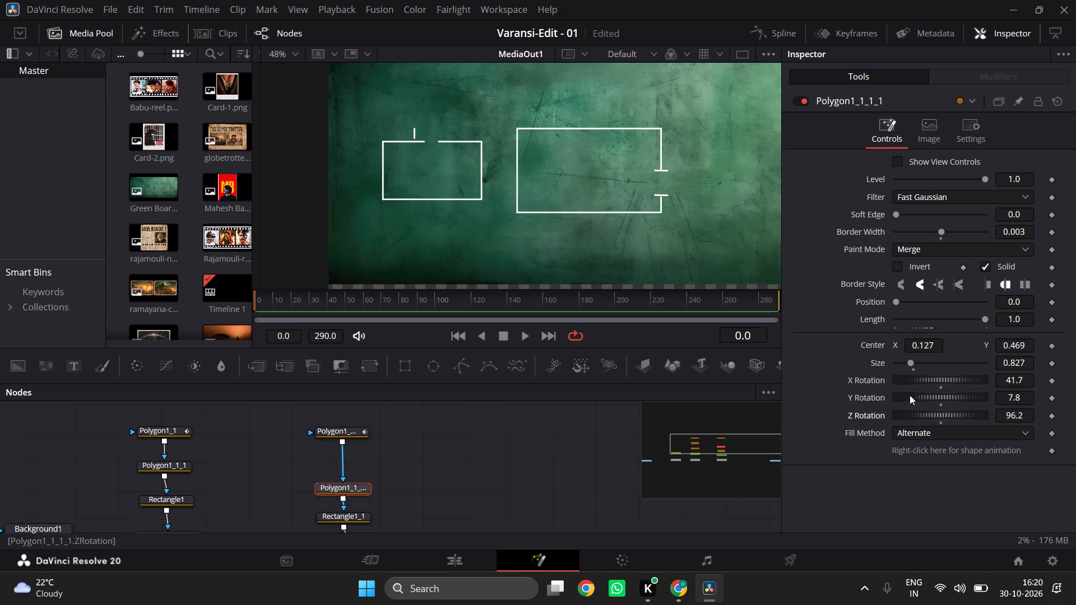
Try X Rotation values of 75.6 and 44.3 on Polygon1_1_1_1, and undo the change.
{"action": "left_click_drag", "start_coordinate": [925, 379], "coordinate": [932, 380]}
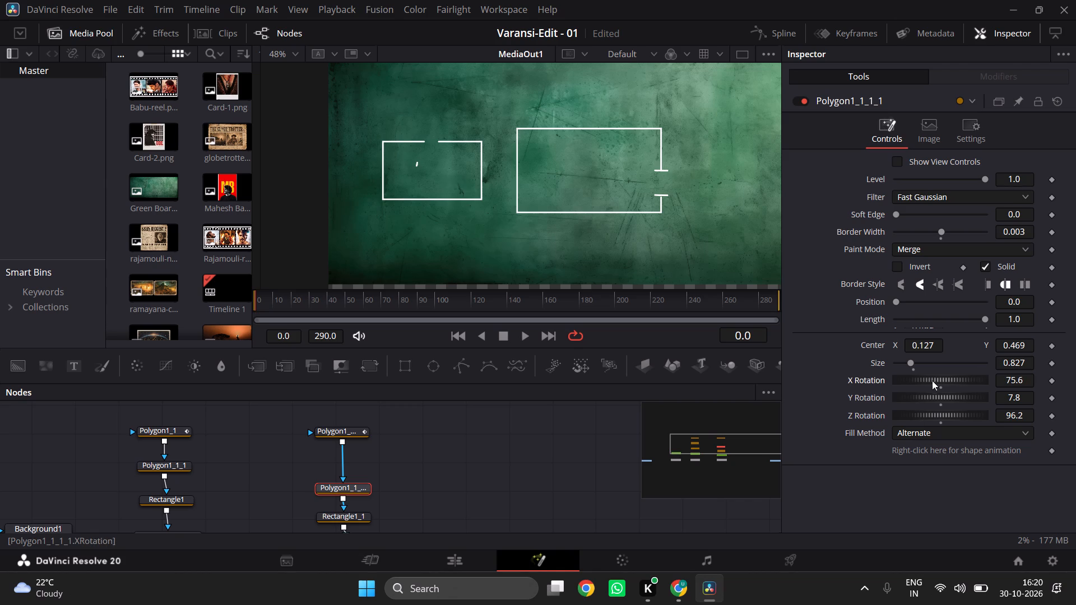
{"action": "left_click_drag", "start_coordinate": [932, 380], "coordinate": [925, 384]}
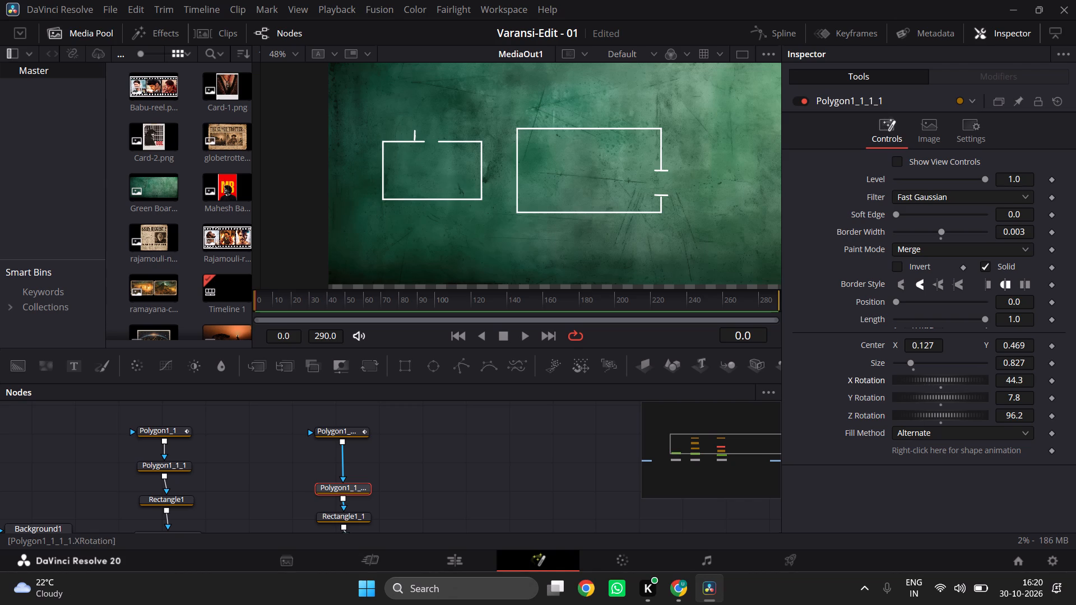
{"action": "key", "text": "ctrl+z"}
Place the upright Polygon1_1_1_1 line on the left end of the smaller room's door gap by setting its Center to X 0.148, Y 0.439.
{"action": "left_click_drag", "start_coordinate": [924, 349], "coordinate": [934, 352]}
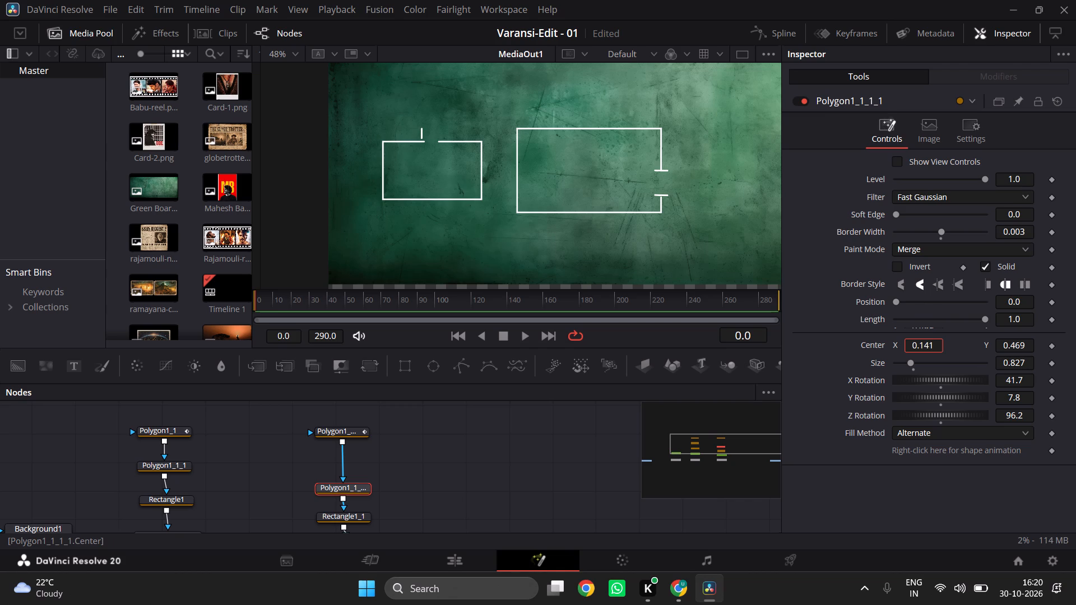
{"action": "left_click_drag", "start_coordinate": [934, 352], "coordinate": [939, 352]}
{"action": "left_click_drag", "start_coordinate": [939, 352], "coordinate": [939, 353]}
{"action": "left_click_drag", "start_coordinate": [939, 353], "coordinate": [939, 353]}
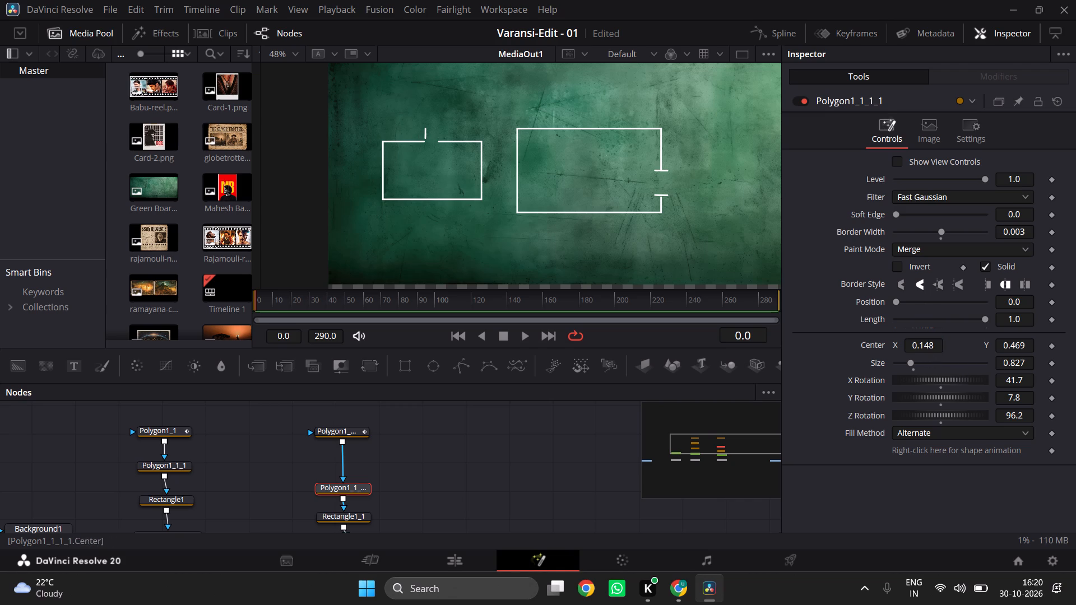
{"action": "left_click_drag", "start_coordinate": [1012, 347], "coordinate": [1018, 348]}
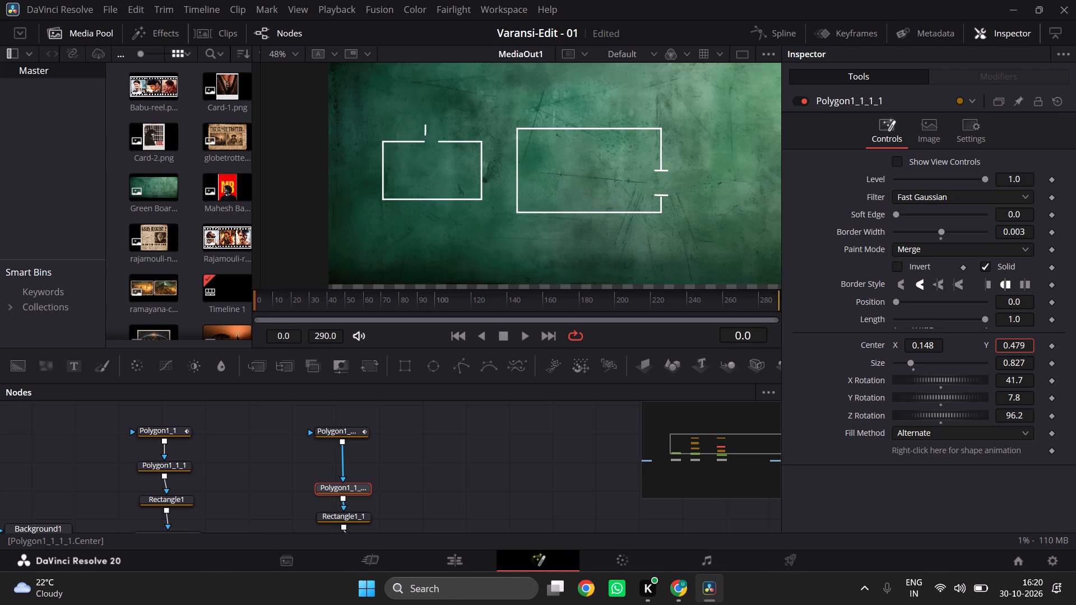
{"action": "left_click_drag", "start_coordinate": [1018, 348], "coordinate": [1000, 350]}
{"action": "left_click_drag", "start_coordinate": [1000, 350], "coordinate": [991, 351]}
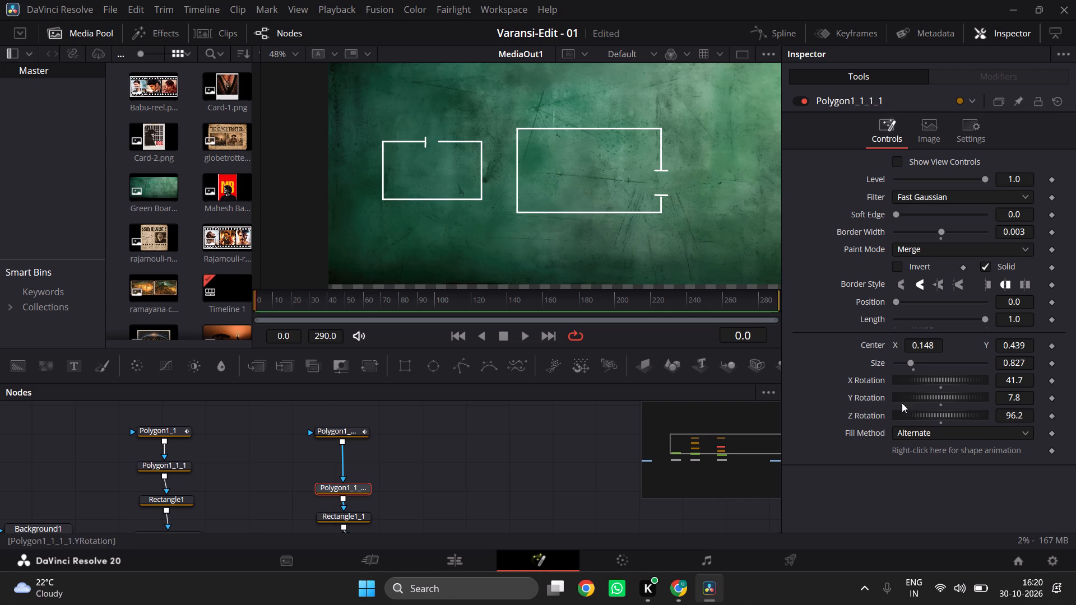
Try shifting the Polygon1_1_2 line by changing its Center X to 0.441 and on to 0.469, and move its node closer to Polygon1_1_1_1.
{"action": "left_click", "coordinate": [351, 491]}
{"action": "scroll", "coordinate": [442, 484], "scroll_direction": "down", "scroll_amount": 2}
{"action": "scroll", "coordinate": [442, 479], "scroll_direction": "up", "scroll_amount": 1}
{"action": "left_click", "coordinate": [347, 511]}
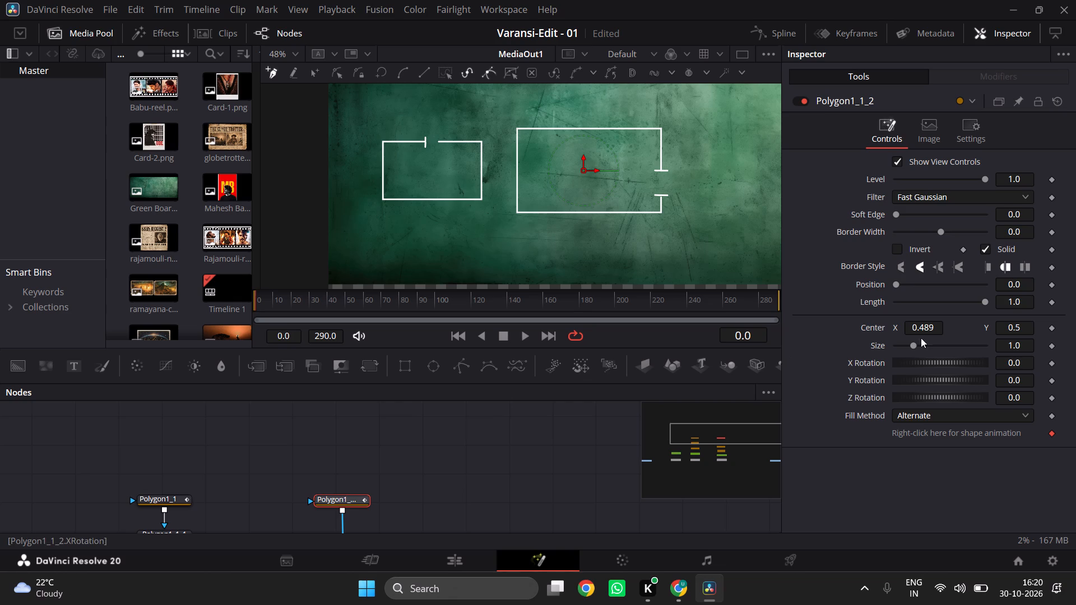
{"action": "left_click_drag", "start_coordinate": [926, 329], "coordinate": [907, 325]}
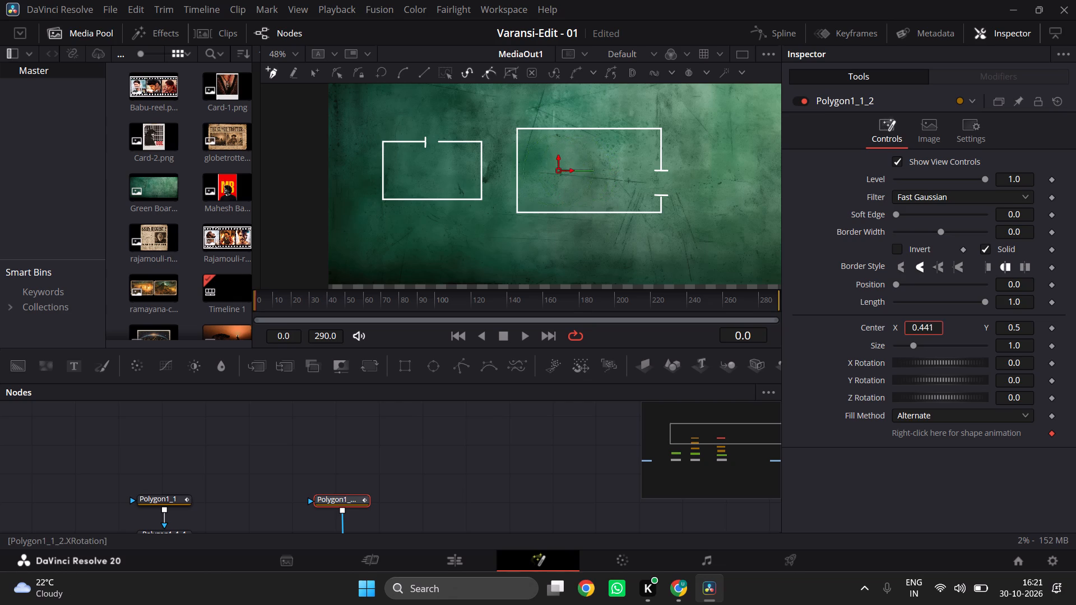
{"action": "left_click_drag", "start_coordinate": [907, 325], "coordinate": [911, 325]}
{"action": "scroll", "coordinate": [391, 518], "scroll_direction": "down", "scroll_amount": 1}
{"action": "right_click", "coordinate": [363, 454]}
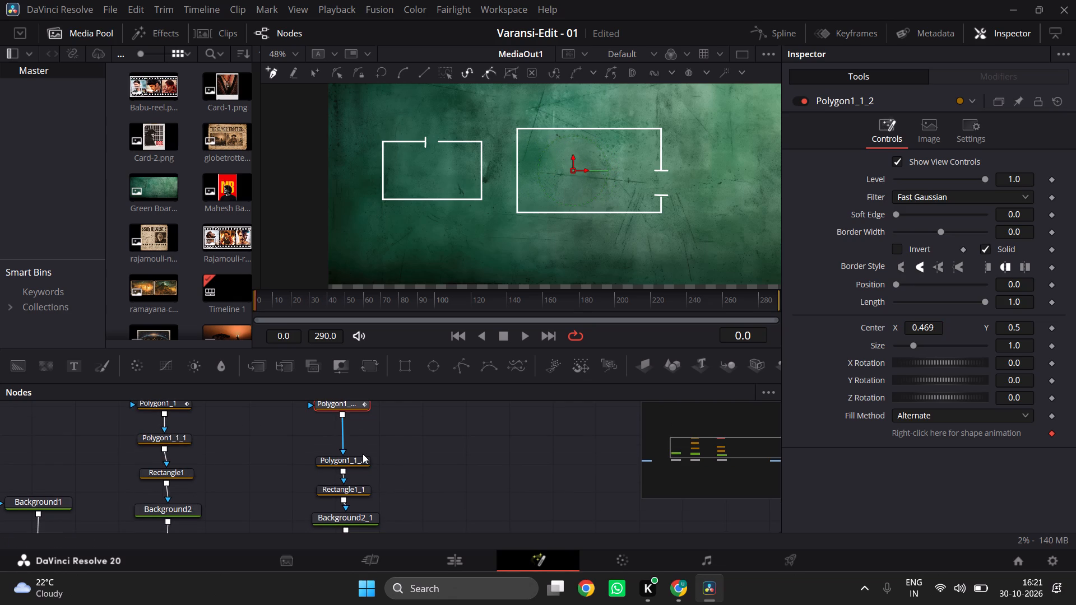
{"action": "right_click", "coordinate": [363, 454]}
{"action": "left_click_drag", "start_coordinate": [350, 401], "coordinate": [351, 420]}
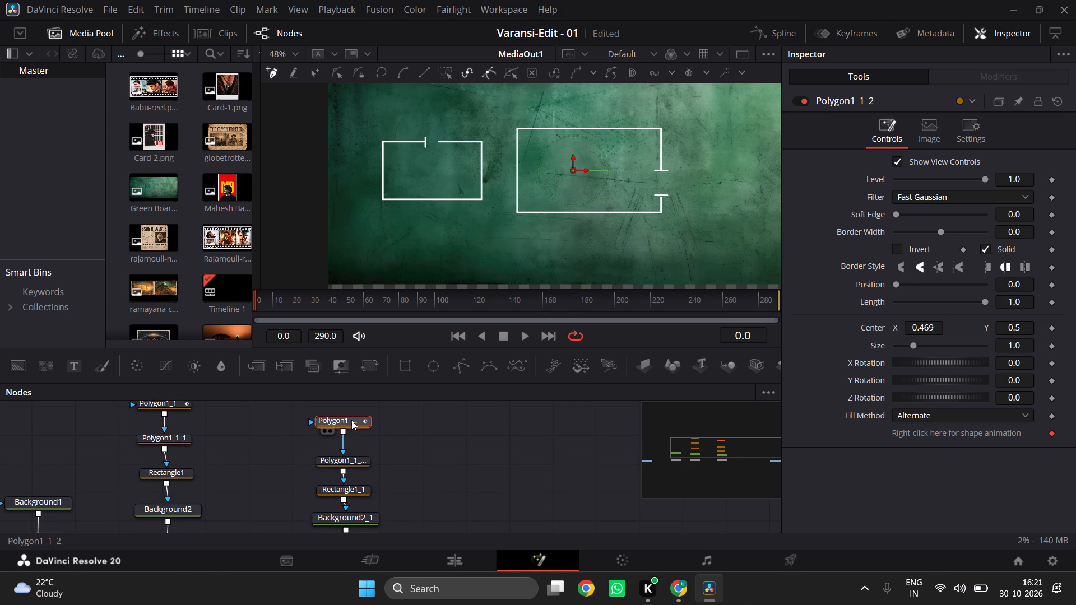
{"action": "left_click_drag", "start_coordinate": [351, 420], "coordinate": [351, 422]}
Switch to Chrome and replay the YouTube tutorial section on rotating and positioning the second door-gap line of the smaller room.
{"action": "key", "text": "alt+Tab"}
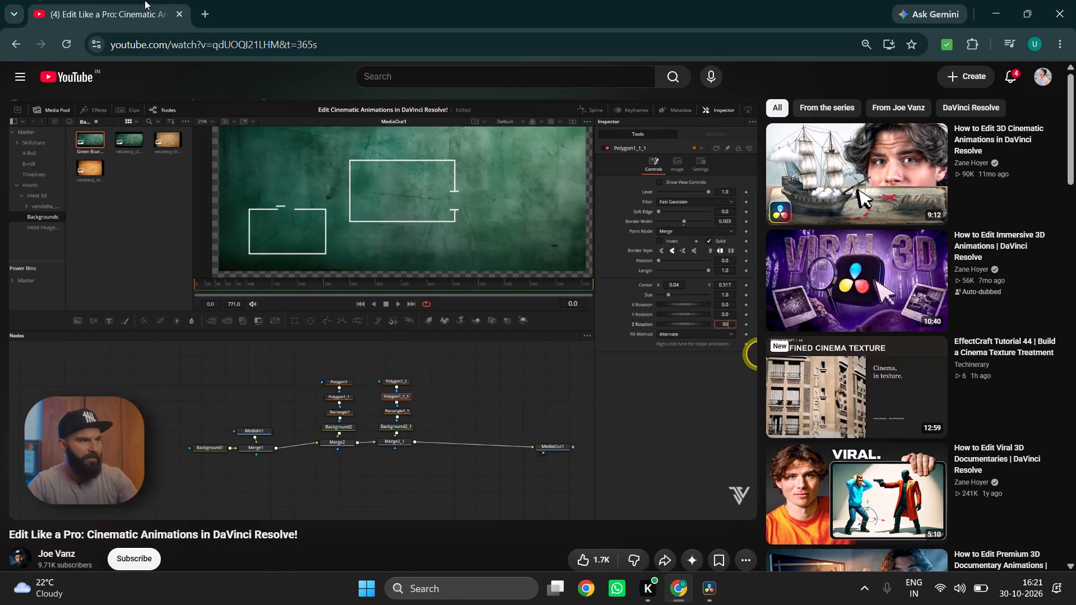
{"action": "left_click", "coordinate": [369, 241]}
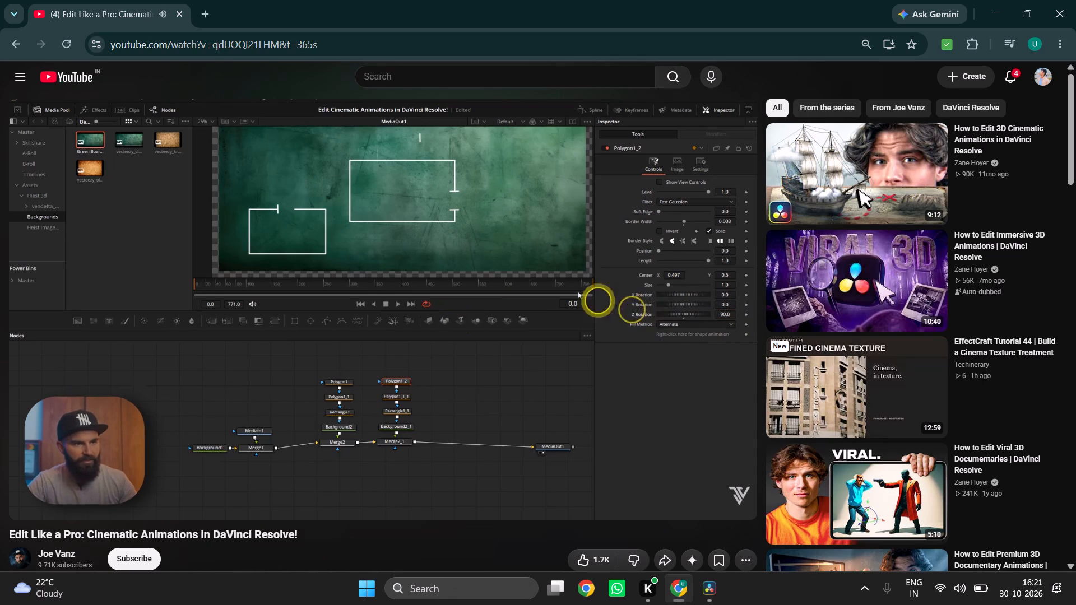
{"action": "key", "text": "Left"}
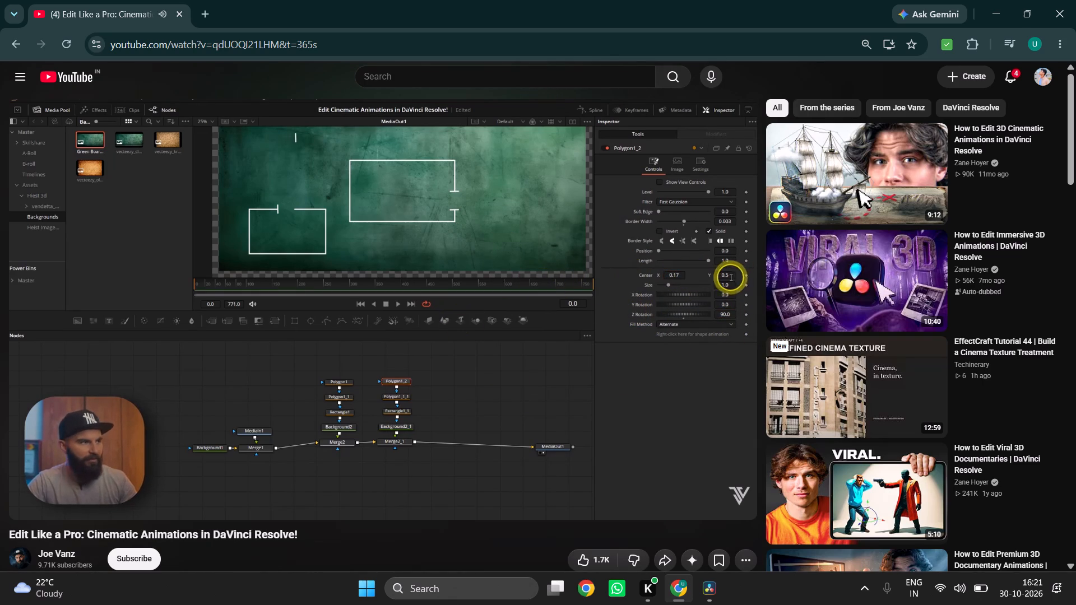
{"action": "key", "text": "Left"}
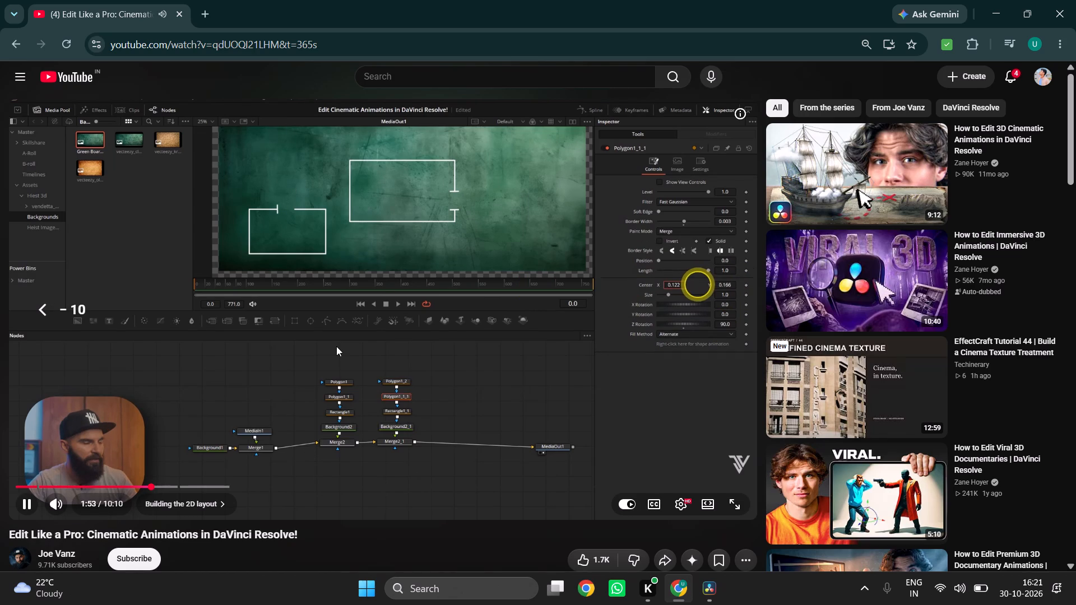
{"action": "left_click", "coordinate": [439, 341]}
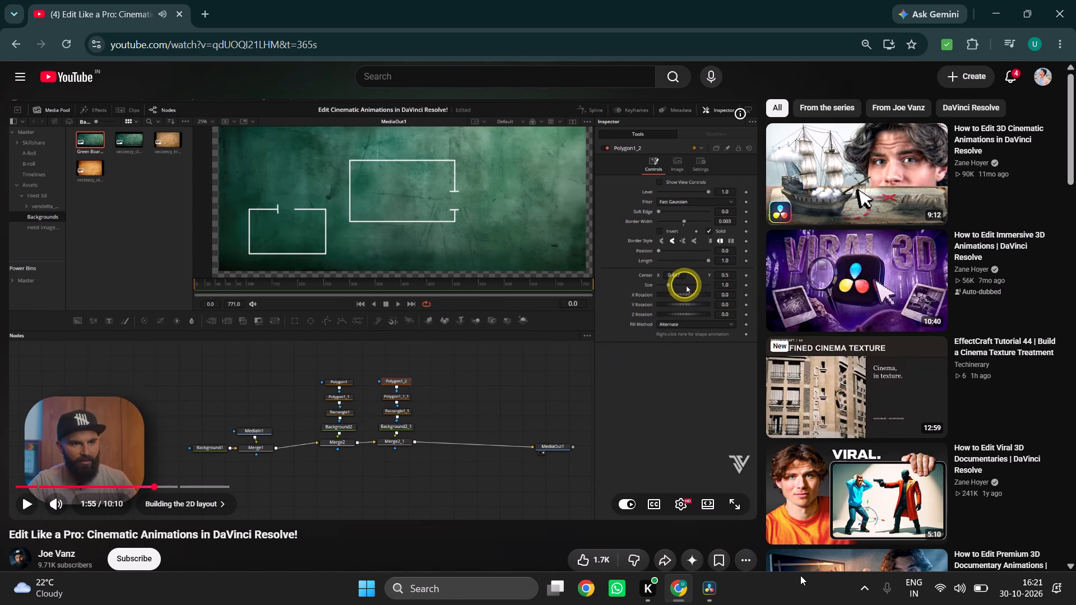
Switch back to DaVinci Resolve and delete the Polygon1_1_2 node from the smaller room's mask chain.
{"action": "left_click", "coordinate": [707, 594]}
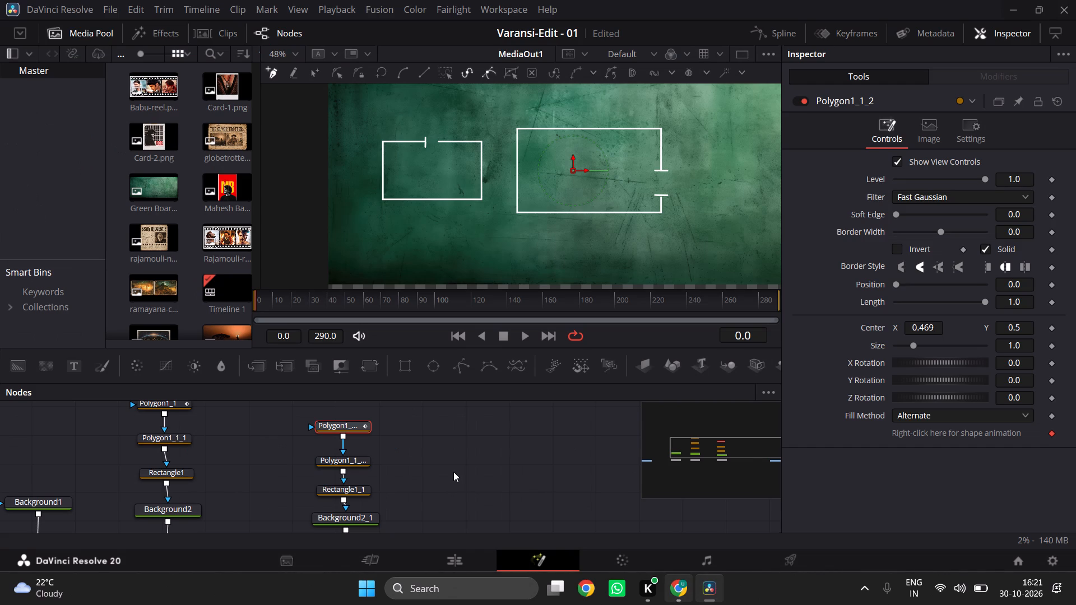
{"action": "scroll", "coordinate": [453, 472], "scroll_direction": "up", "scroll_amount": 2}
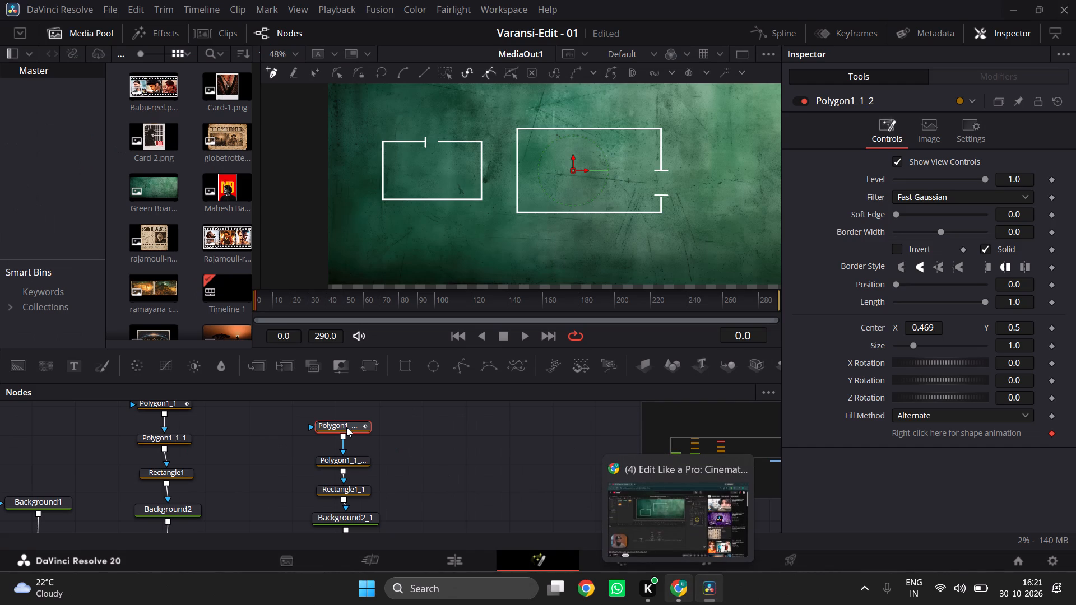
{"action": "scroll", "coordinate": [346, 427], "scroll_direction": "up", "scroll_amount": 1}
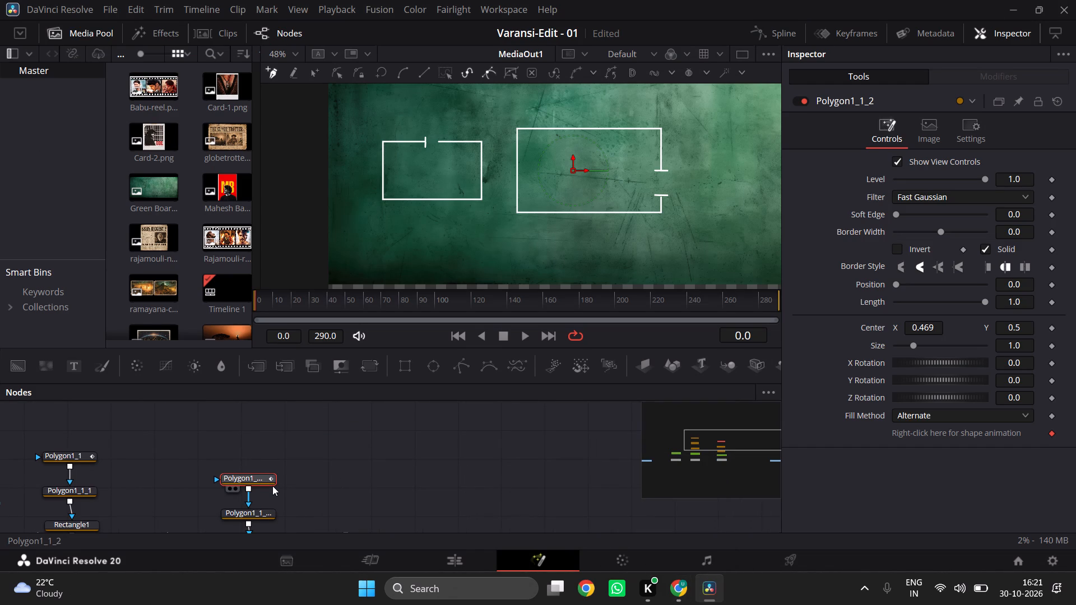
{"action": "key", "text": "Delete"}
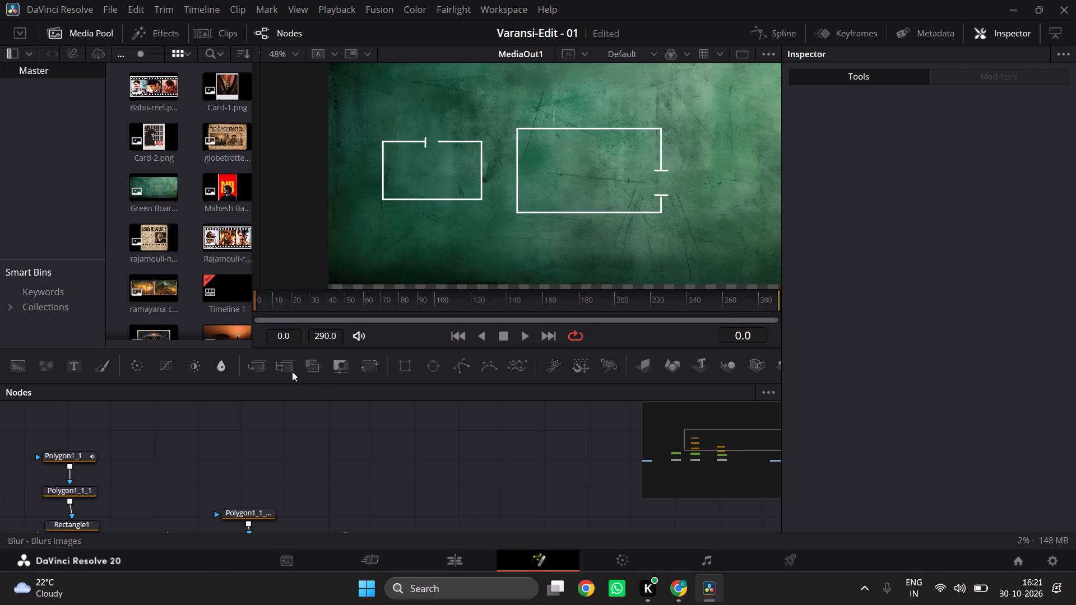
Add a new Polygon node above Polygon1_1_1_1 and connect it to that node's effect mask input.
{"action": "left_click_drag", "start_coordinate": [462, 365], "coordinate": [246, 476]}
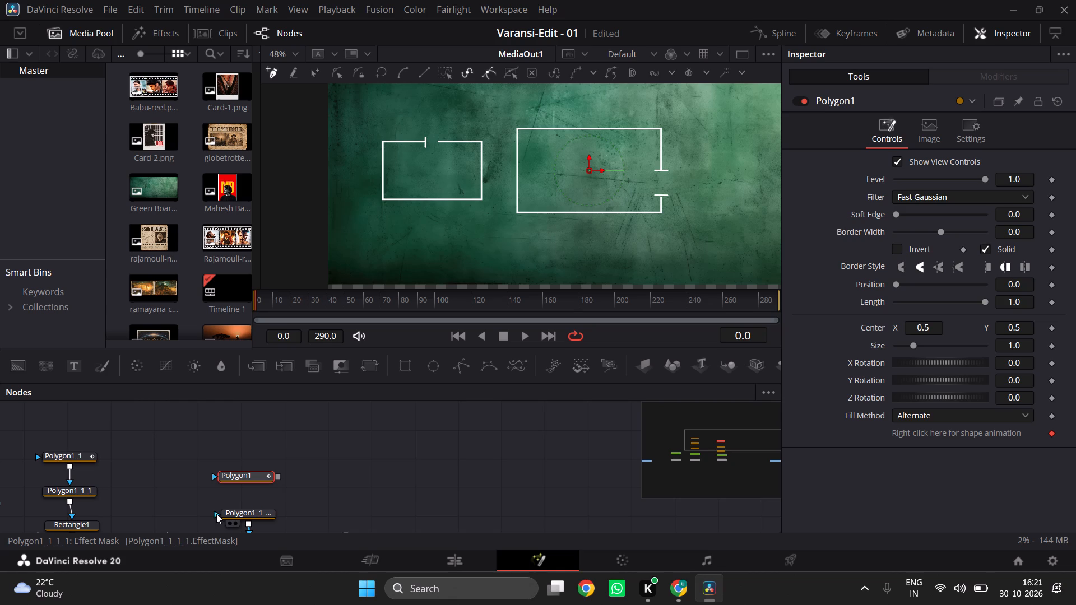
{"action": "left_click_drag", "start_coordinate": [216, 514], "coordinate": [280, 477]}
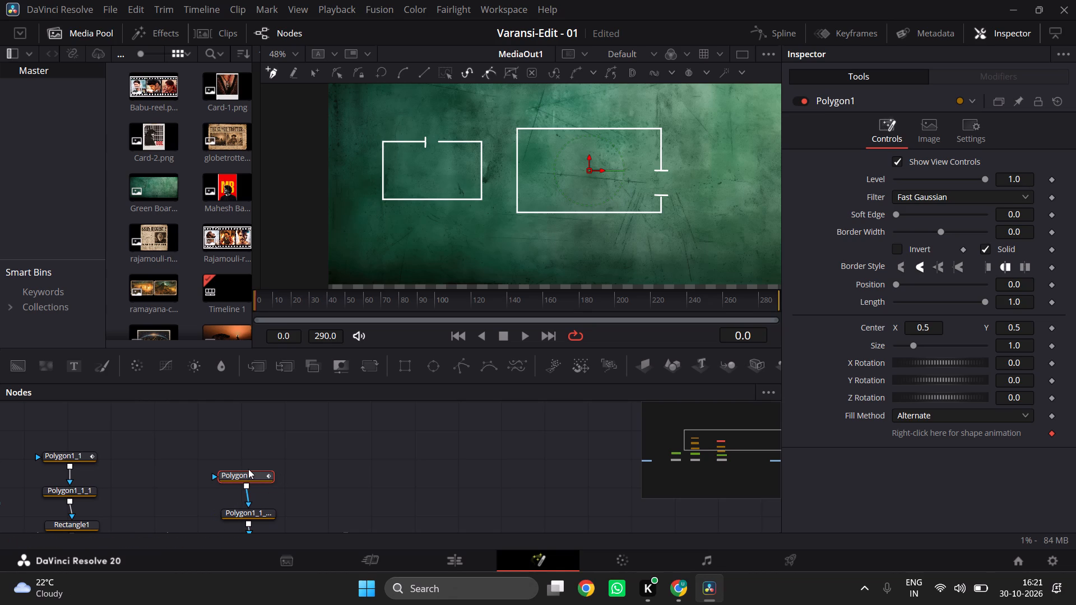
{"action": "left_click_drag", "start_coordinate": [247, 469], "coordinate": [252, 474]}
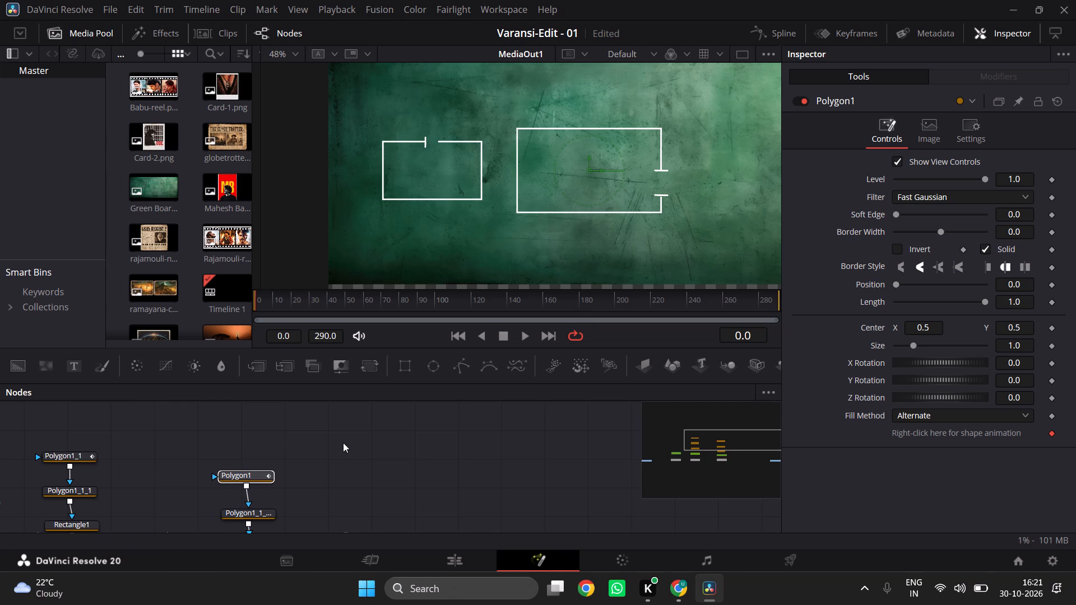
{"action": "left_click", "coordinate": [343, 443]}
Draw a short vertical line with the new Polygon1 mask across the right end of the smaller room's door gap.
{"action": "left_click", "coordinate": [243, 477]}
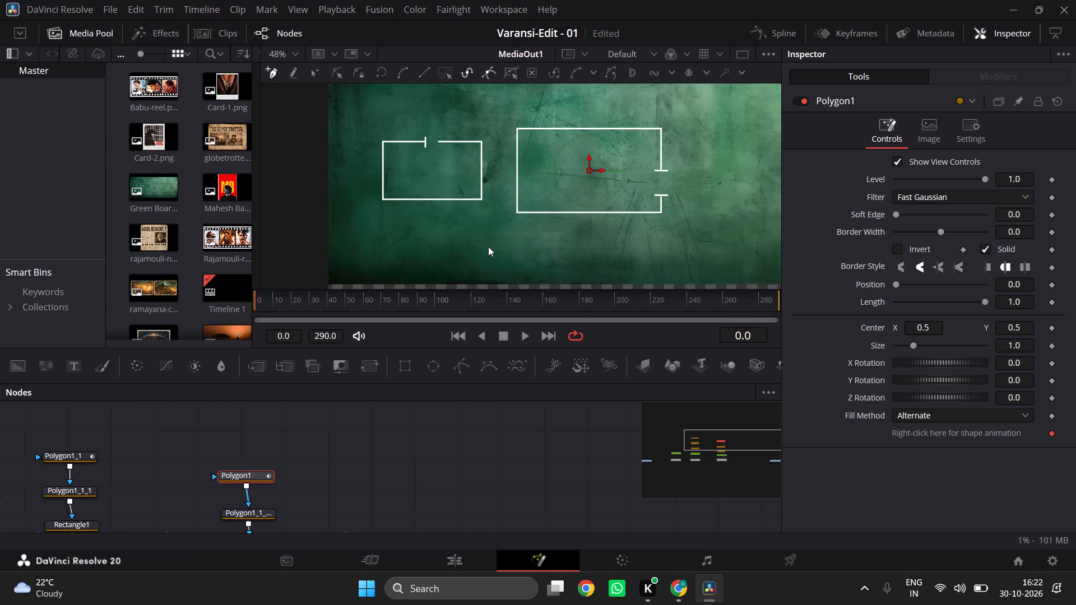
{"action": "left_click", "coordinate": [438, 139]}
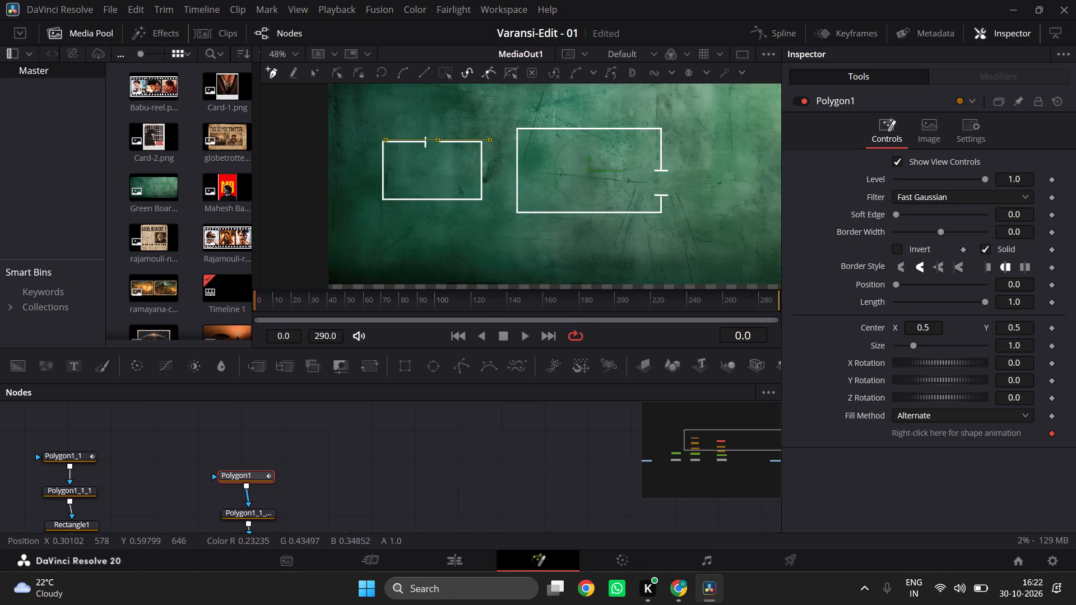
{"action": "left_click_drag", "start_coordinate": [437, 143], "coordinate": [437, 147]}
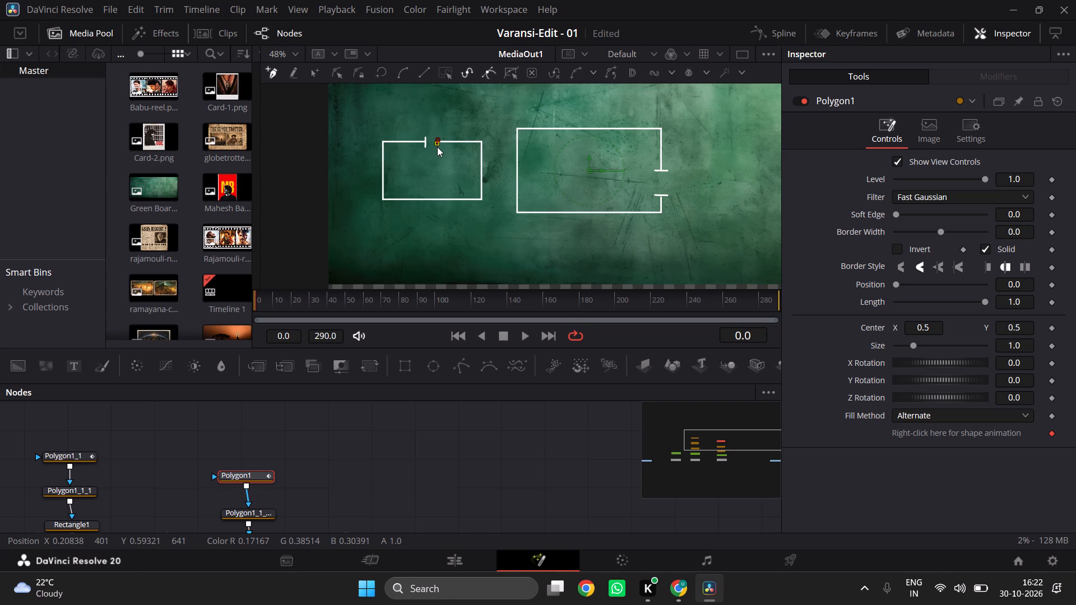
{"action": "left_click_drag", "start_coordinate": [437, 147], "coordinate": [438, 151]}
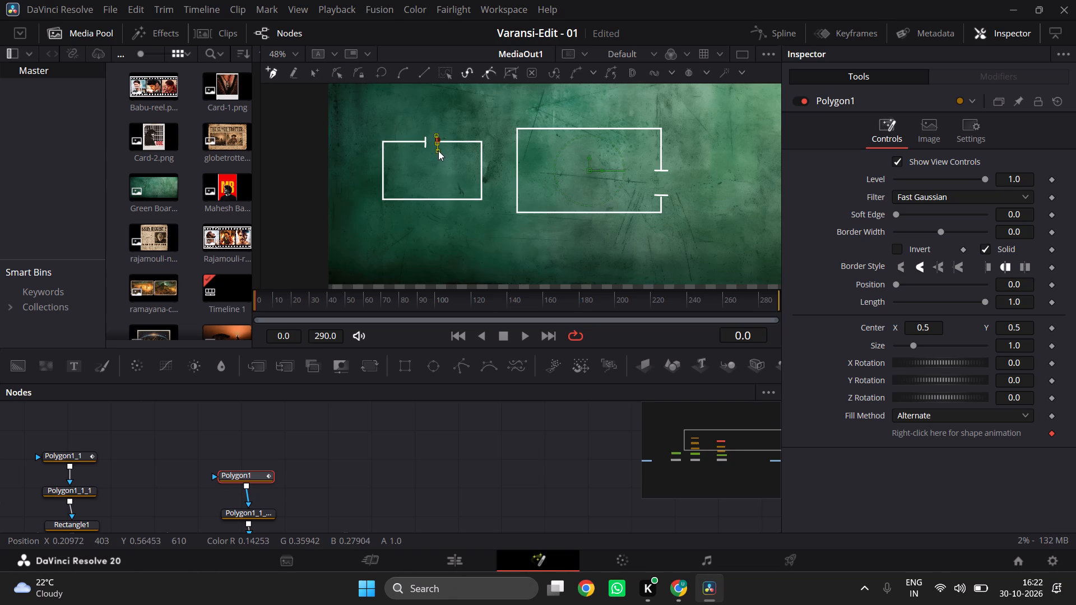
{"action": "left_click_drag", "start_coordinate": [438, 151], "coordinate": [437, 150]}
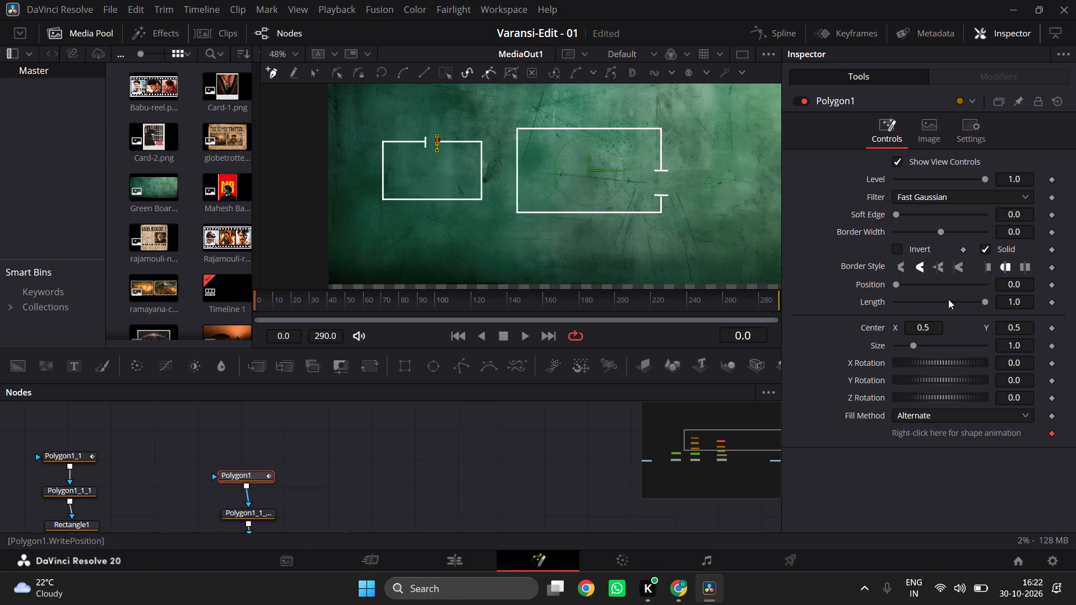
Set Polygon1's Border Width to 0.003 and hide its view controls.
{"action": "left_click", "coordinate": [1019, 231]}
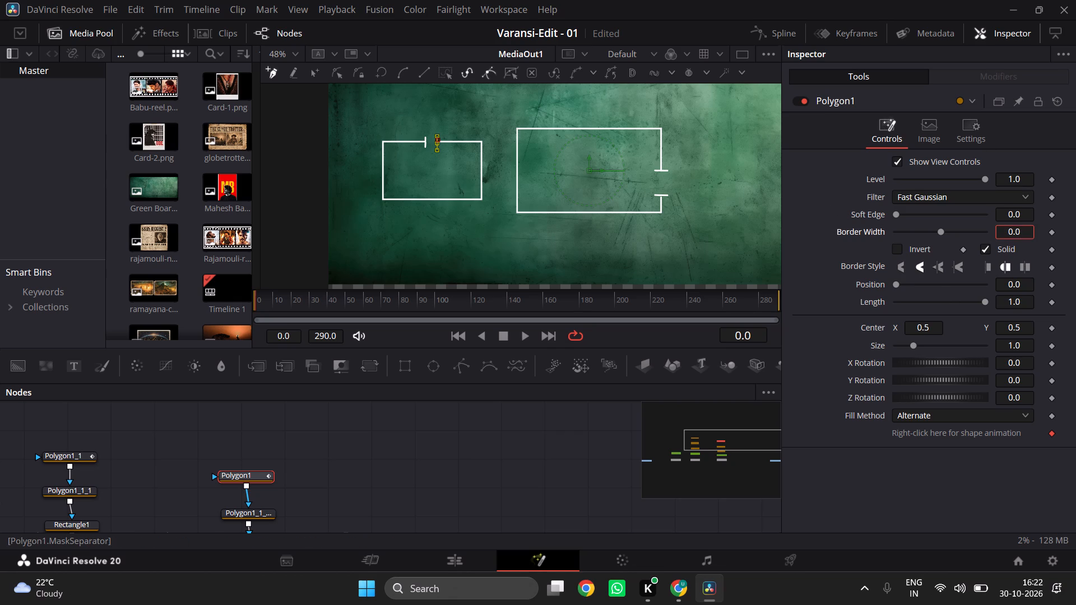
{"action": "type", "text": "03"}
{"action": "key", "text": "Return"}
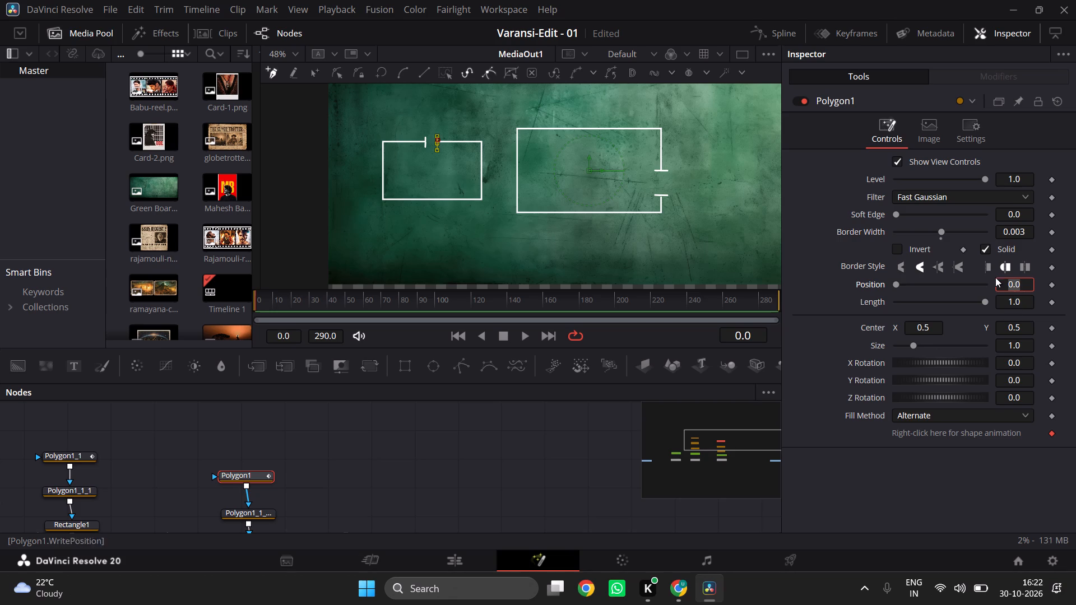
{"action": "left_click", "coordinate": [1064, 260]}
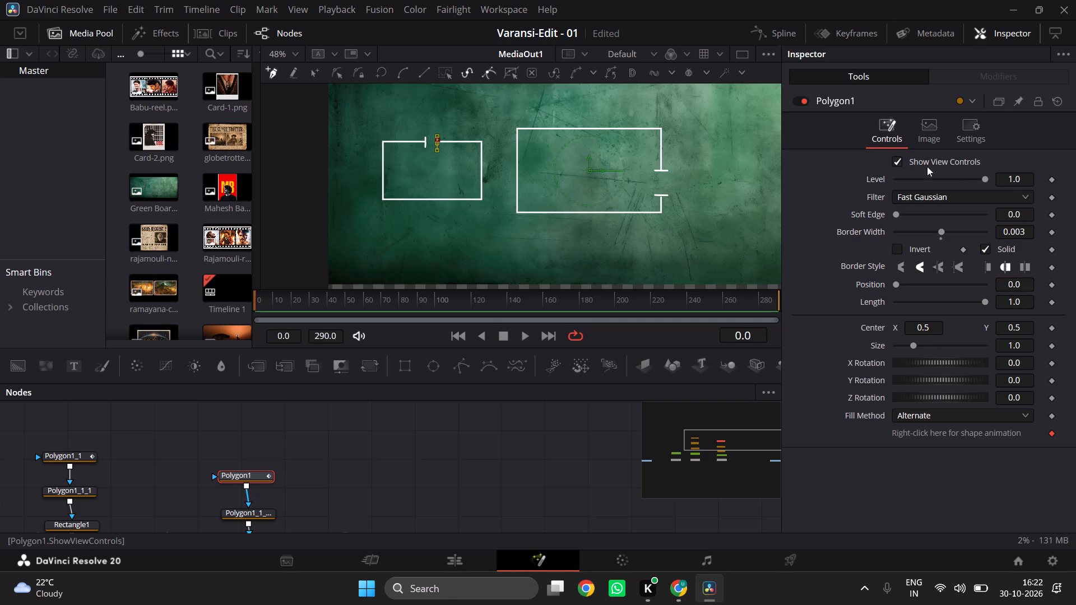
{"action": "left_click", "coordinate": [895, 157]}
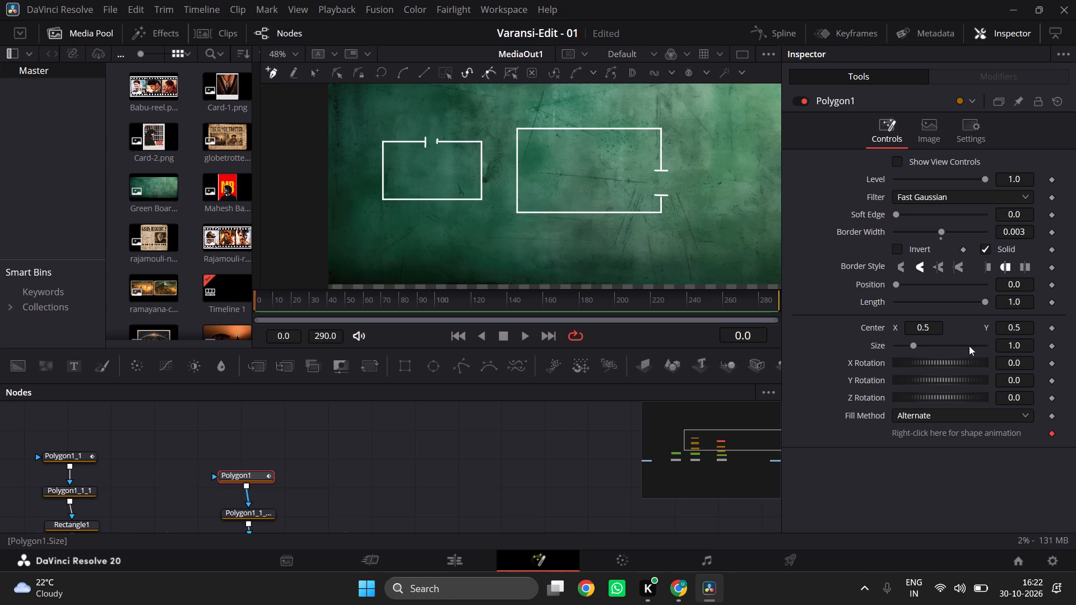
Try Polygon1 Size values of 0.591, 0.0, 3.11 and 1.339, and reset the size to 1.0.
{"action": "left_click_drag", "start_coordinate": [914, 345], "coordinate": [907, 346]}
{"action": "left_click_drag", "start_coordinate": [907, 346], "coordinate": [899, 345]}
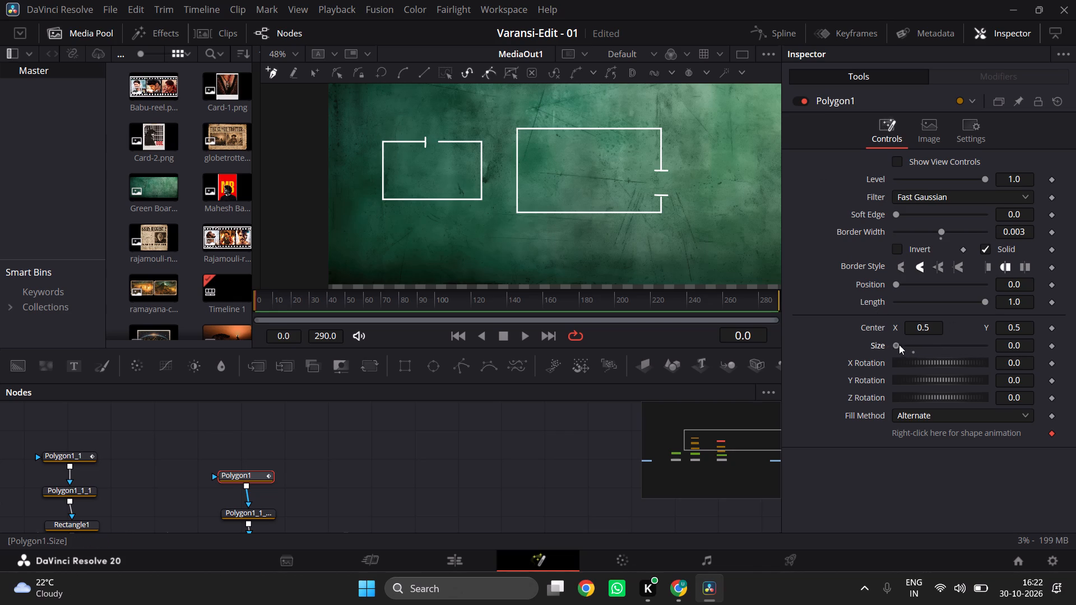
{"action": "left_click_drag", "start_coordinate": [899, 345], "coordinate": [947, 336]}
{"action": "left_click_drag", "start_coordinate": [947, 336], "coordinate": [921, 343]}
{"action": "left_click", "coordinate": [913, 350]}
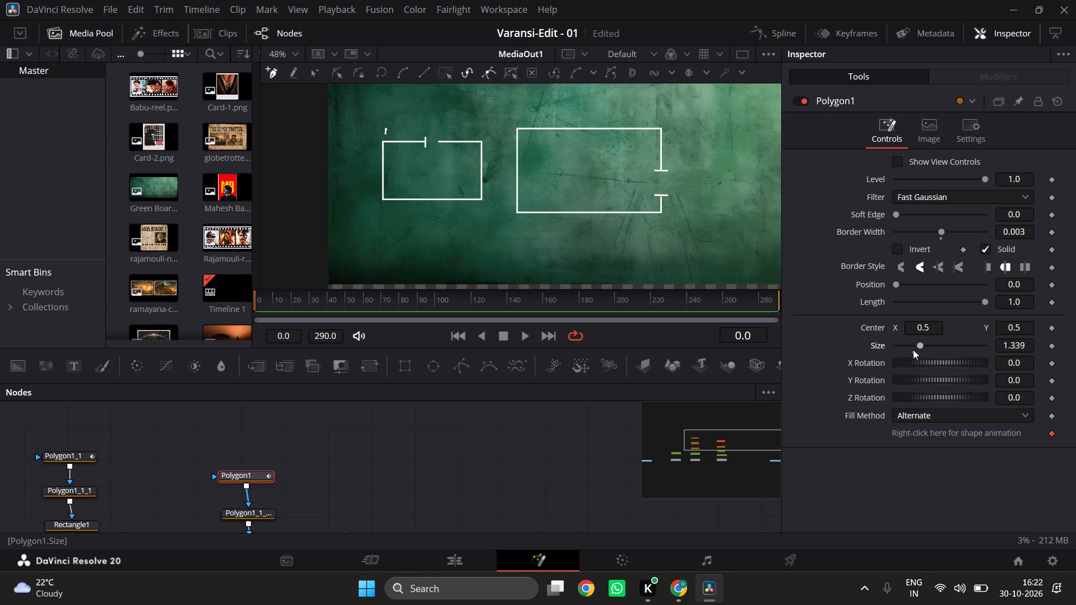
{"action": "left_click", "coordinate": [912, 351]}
Tilt the Polygon1 line by adjusting its X Rotation to -44.3 and on to -41.7.
{"action": "left_click_drag", "start_coordinate": [920, 361], "coordinate": [908, 365]}
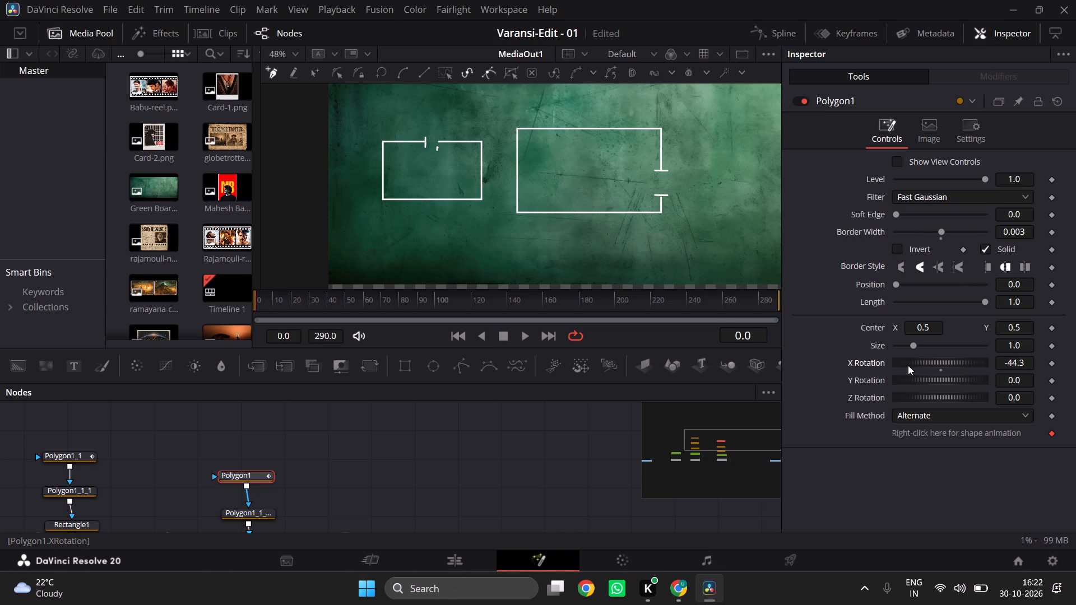
{"action": "left_click_drag", "start_coordinate": [908, 365], "coordinate": [909, 365]}
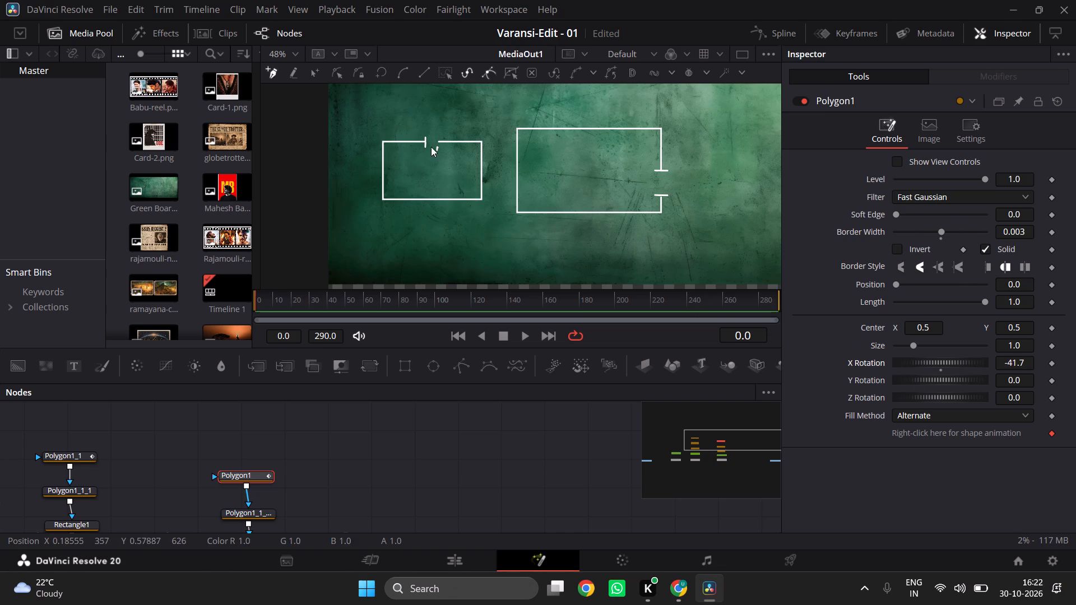
Delete the Polygon1 mask node from above Polygon1_1_1_1 in the smaller room's node chain.
{"action": "left_click", "coordinate": [437, 148]}
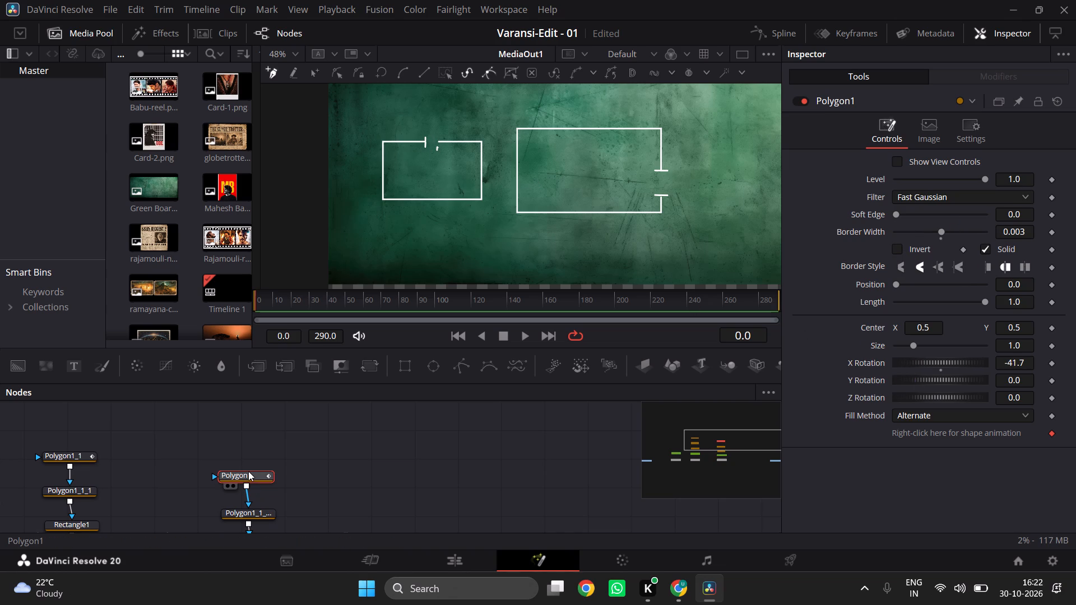
{"action": "left_click", "coordinate": [248, 471]}
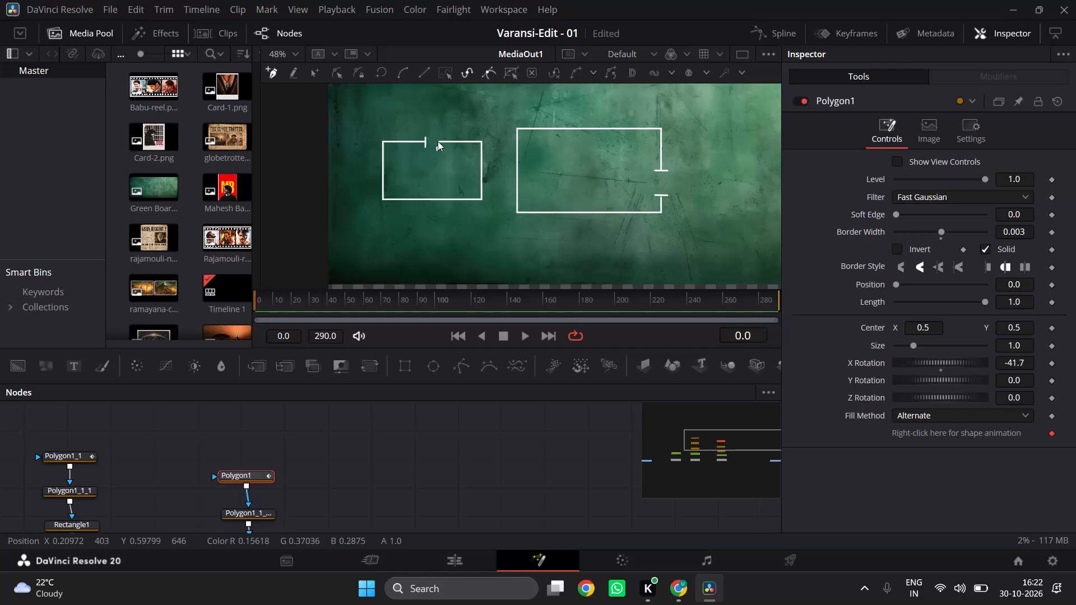
{"action": "left_click", "coordinate": [436, 146]}
{"action": "left_click", "coordinate": [254, 471]}
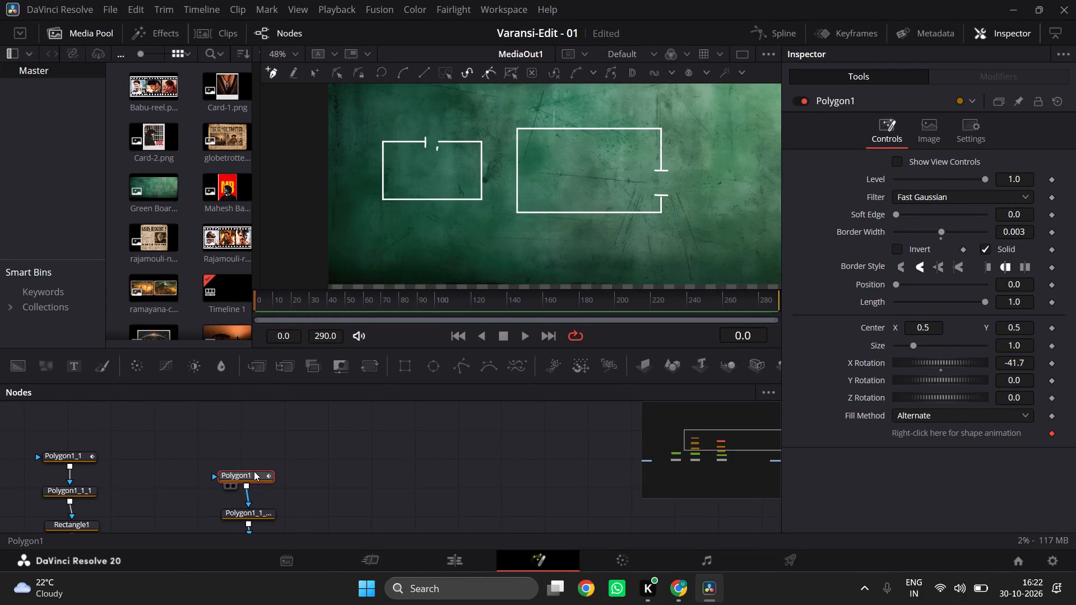
{"action": "key", "text": "Delete"}
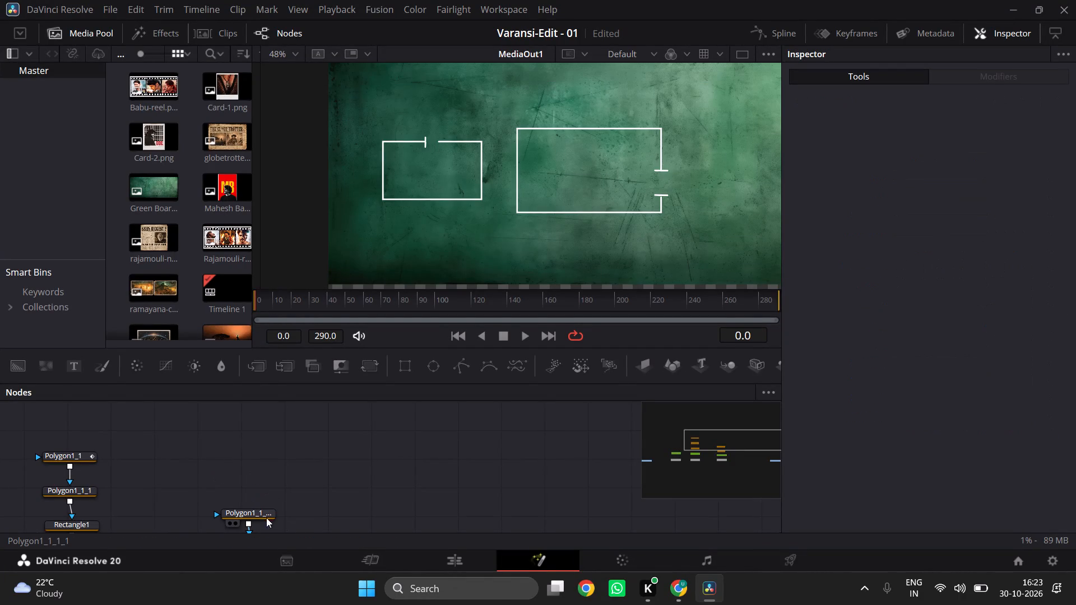
Duplicate the Polygon1_1_1_1 door-gap mark within the smaller room's node chain.
{"action": "left_click", "coordinate": [258, 513]}
{"action": "key", "text": "ctrl+c"}
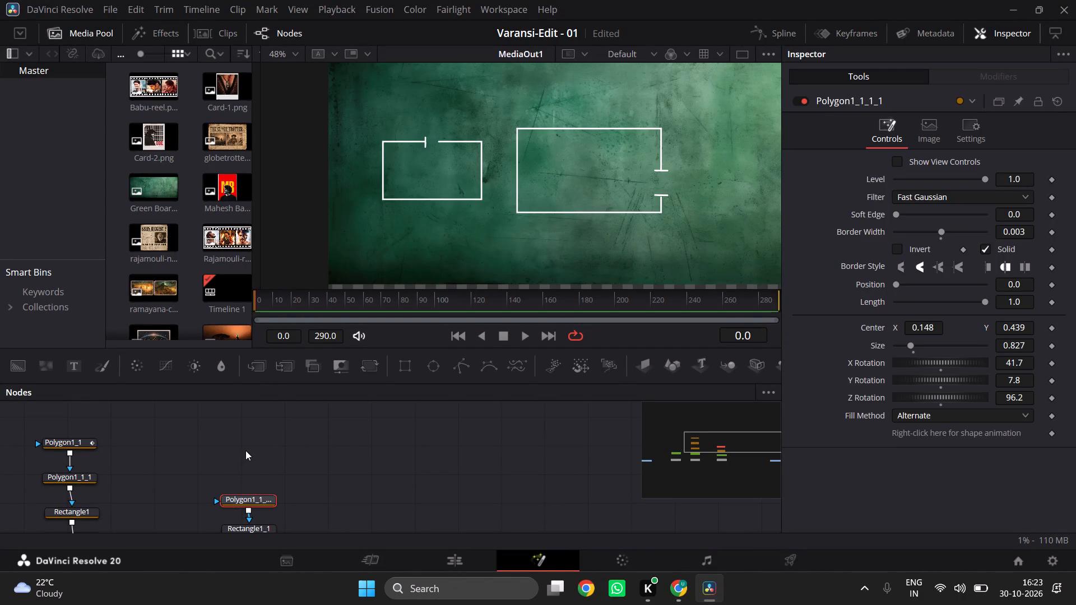
{"action": "left_click", "coordinate": [245, 450]}
{"action": "key", "text": "ctrl+v"}
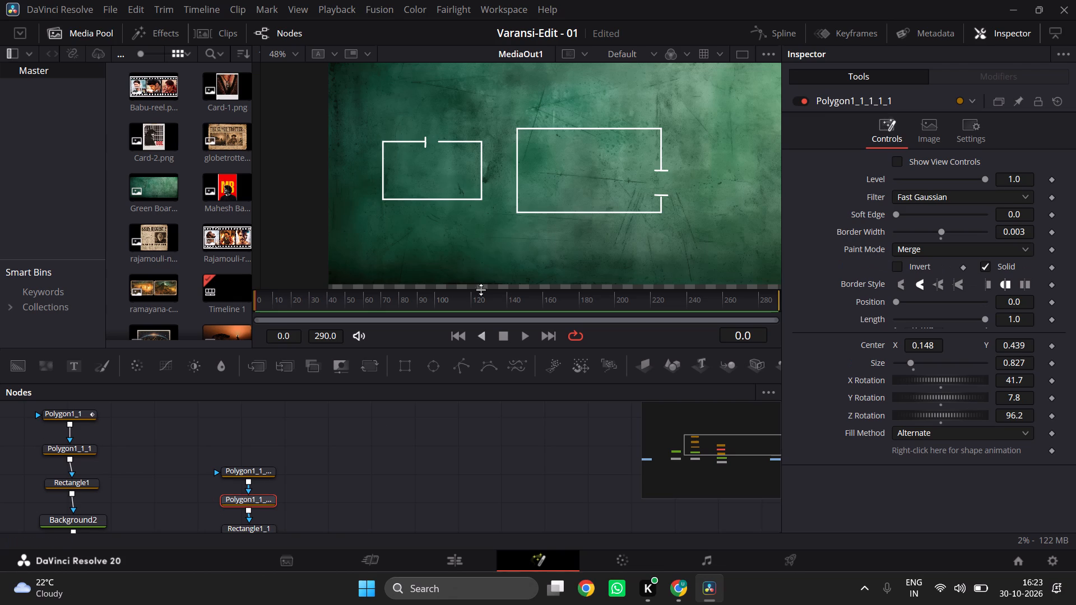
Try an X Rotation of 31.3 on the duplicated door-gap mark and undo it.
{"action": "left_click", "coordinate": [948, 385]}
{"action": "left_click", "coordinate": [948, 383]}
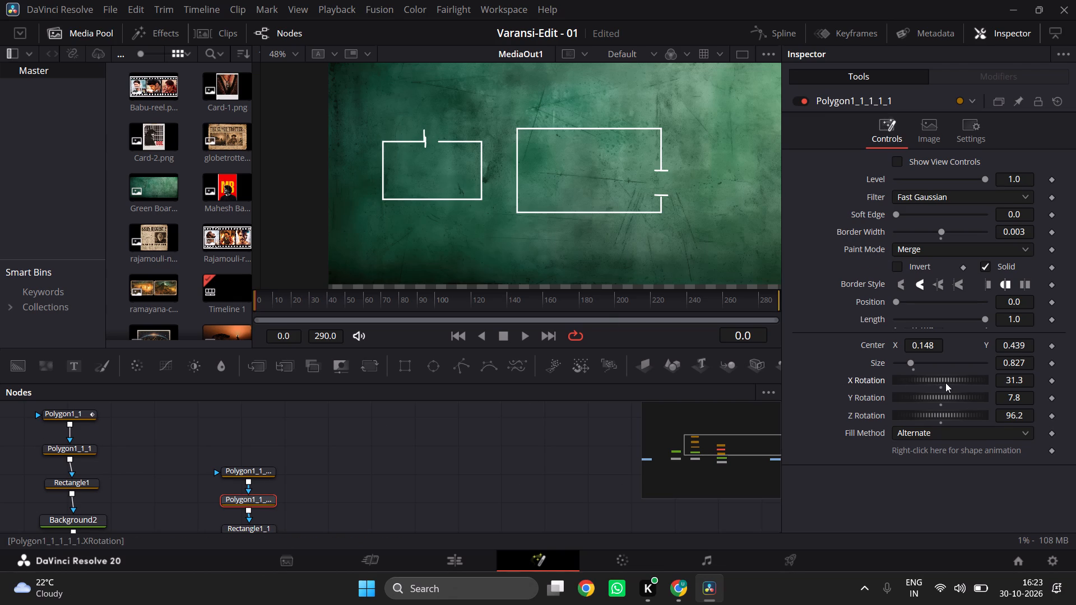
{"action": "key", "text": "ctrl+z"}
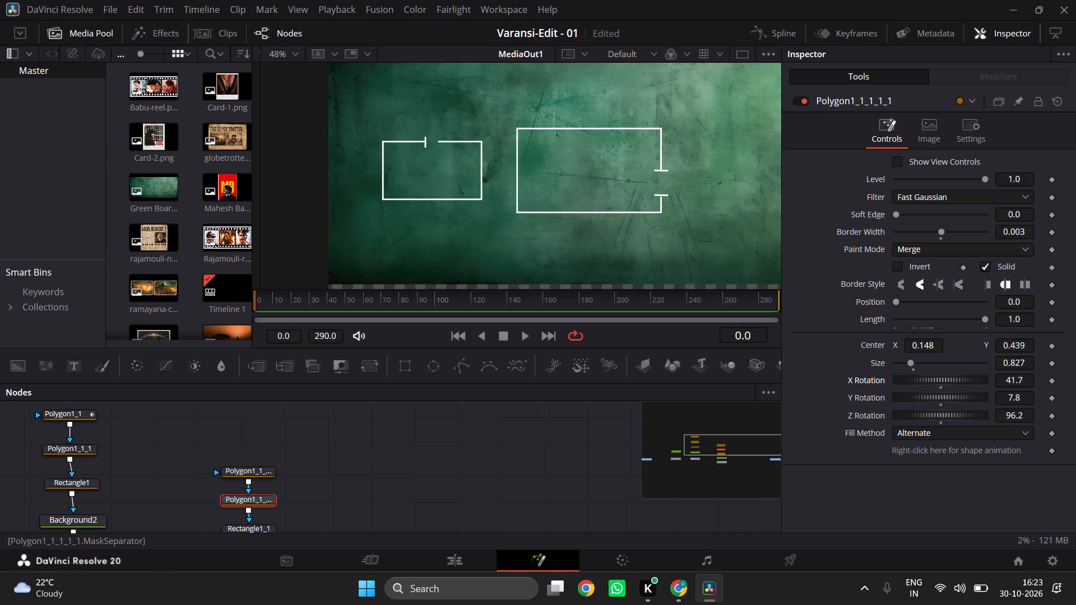
Move the duplicated mark to the other end of the smaller room's door gap by setting its Center X to 0.172.
{"action": "left_click_drag", "start_coordinate": [932, 347], "coordinate": [948, 348]}
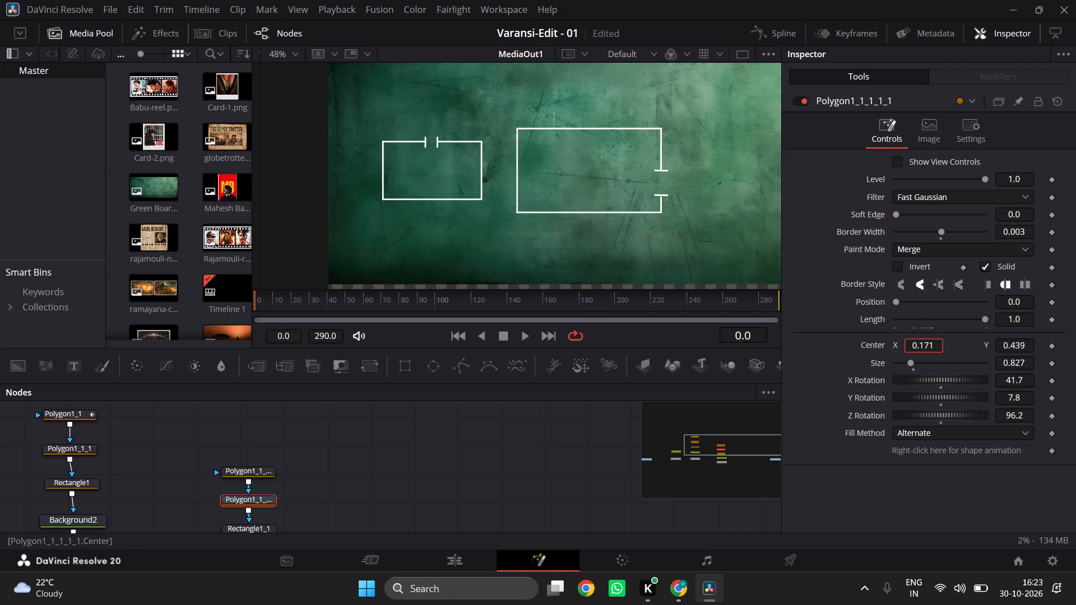
{"action": "left_click_drag", "start_coordinate": [948, 348], "coordinate": [949, 348]}
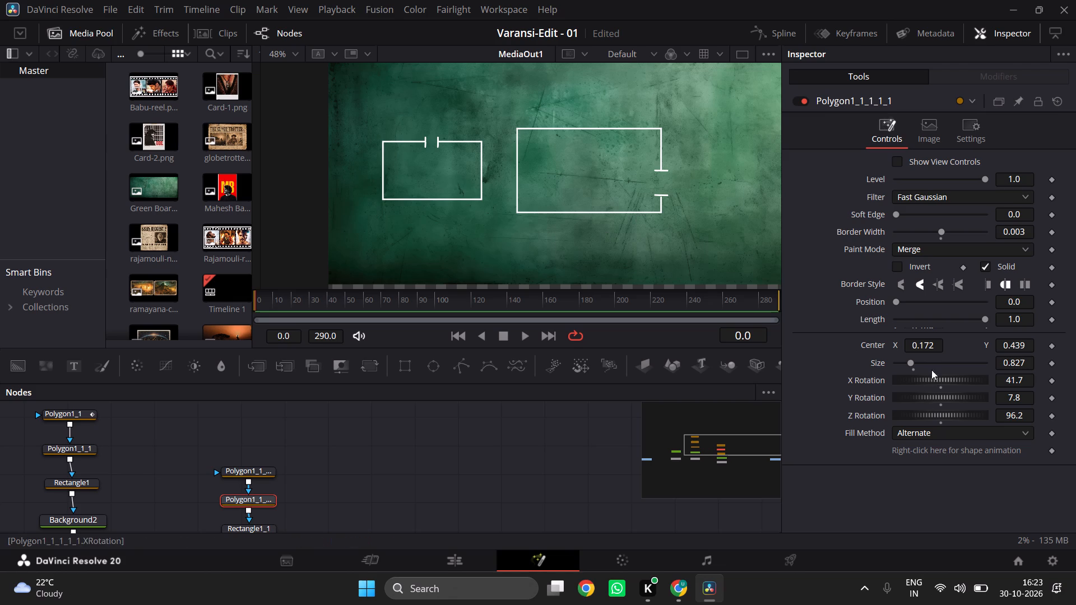
{"action": "left_click", "coordinate": [921, 348]}
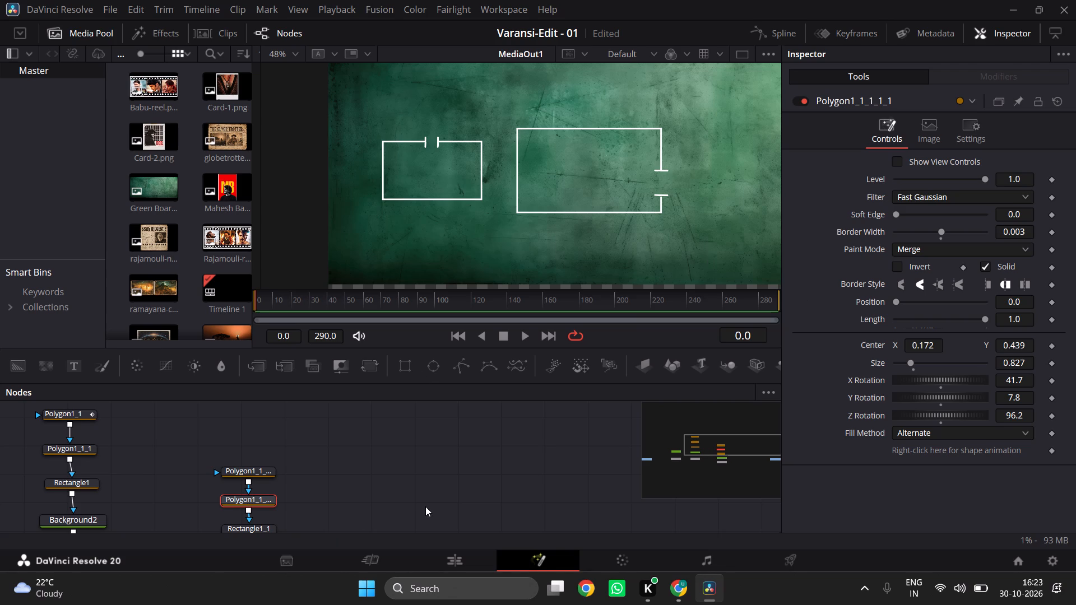
Switch to the YouTube tutorial in Chrome, skip ahead to examine the complete room layout, and return to DaVinci Resolve.
{"action": "key", "text": "alt+Tab"}
{"action": "key", "text": "space"}
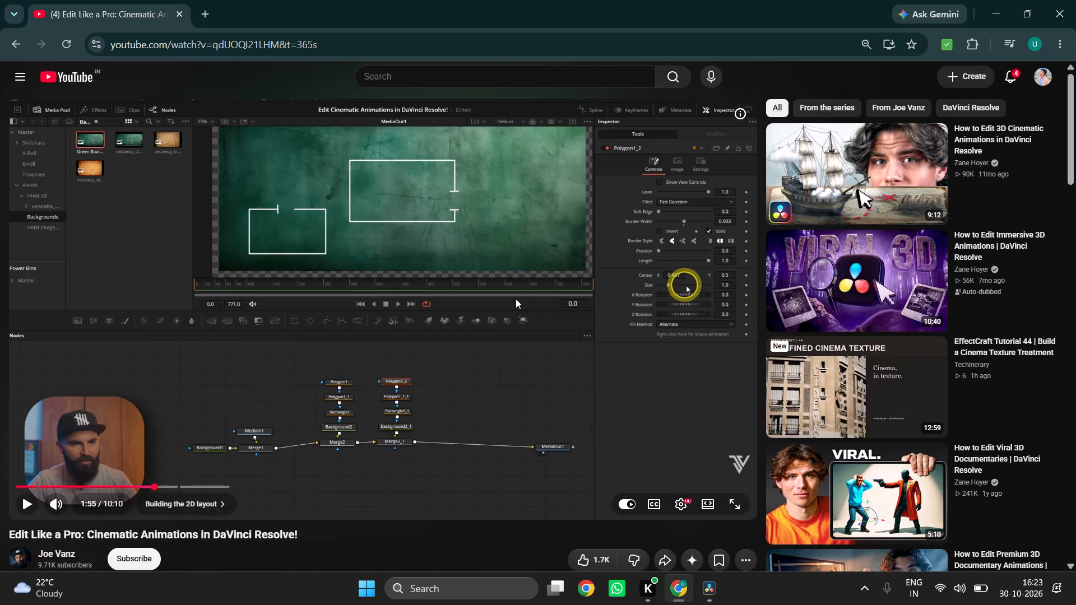
{"action": "key", "text": "Right"}
{"action": "key", "text": "Right"}
{"action": "key", "text": "Right"}
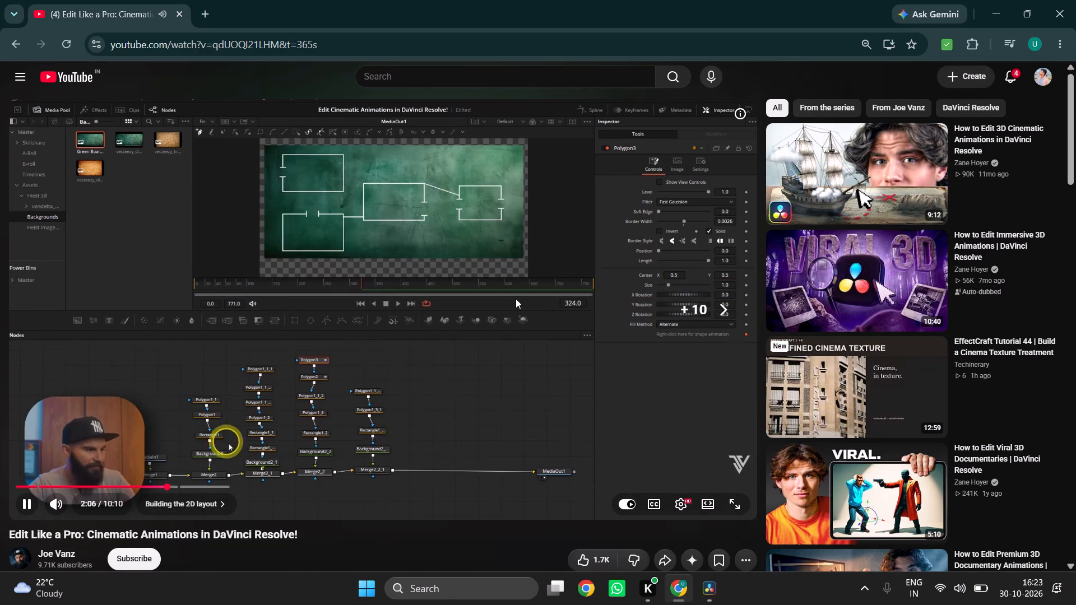
{"action": "key", "text": "Right"}
{"action": "key", "text": "Left"}
{"action": "key", "text": "Right"}
{"action": "key", "text": "space"}
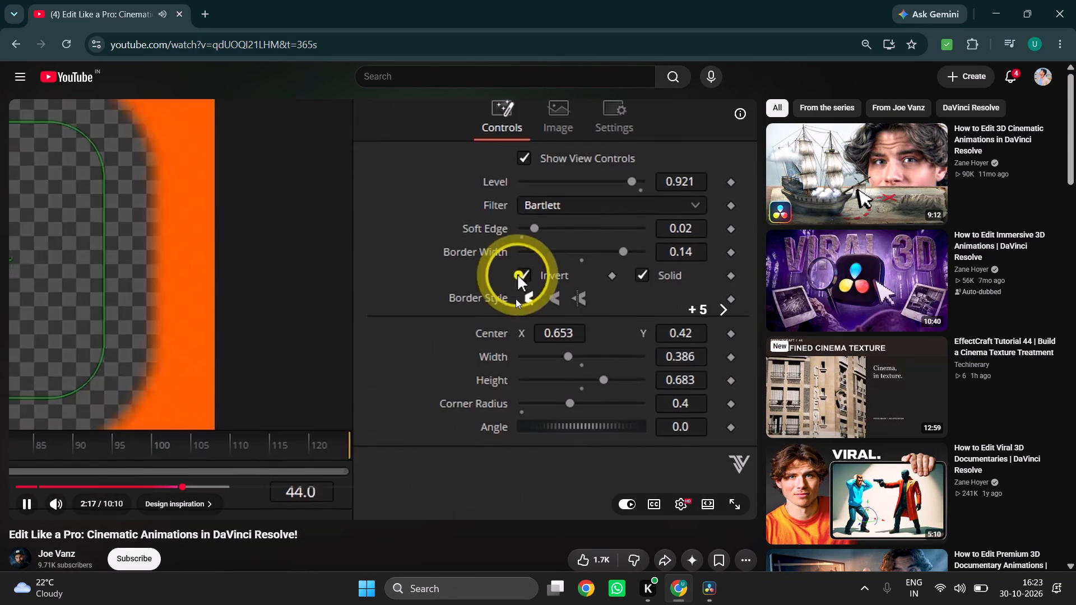
{"action": "key", "text": "Left"}
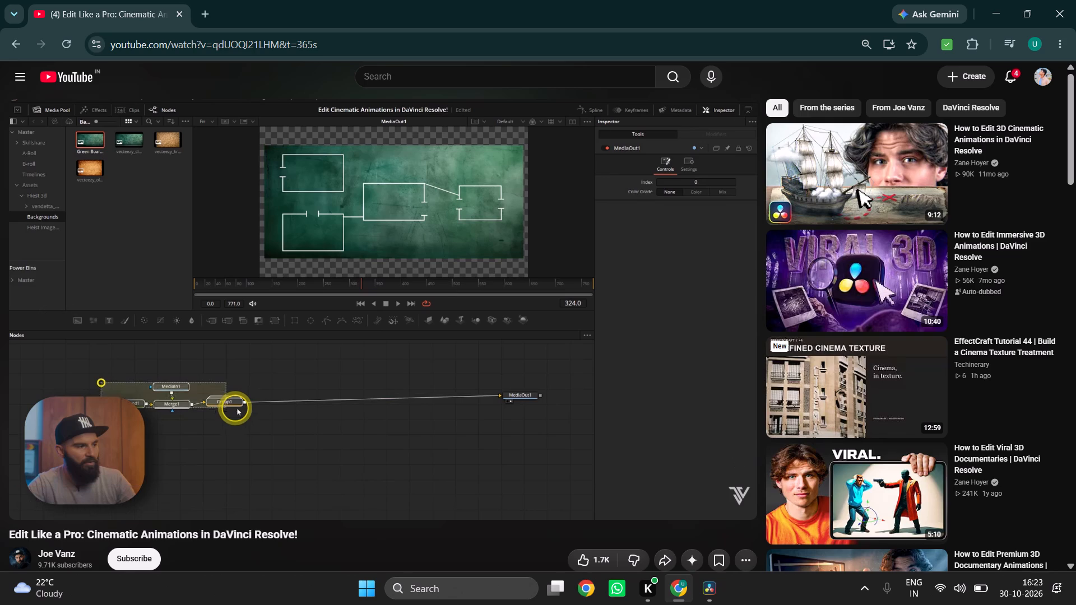
{"action": "key", "text": "alt+Tab"}
{"action": "key", "text": "alt+Tab"}
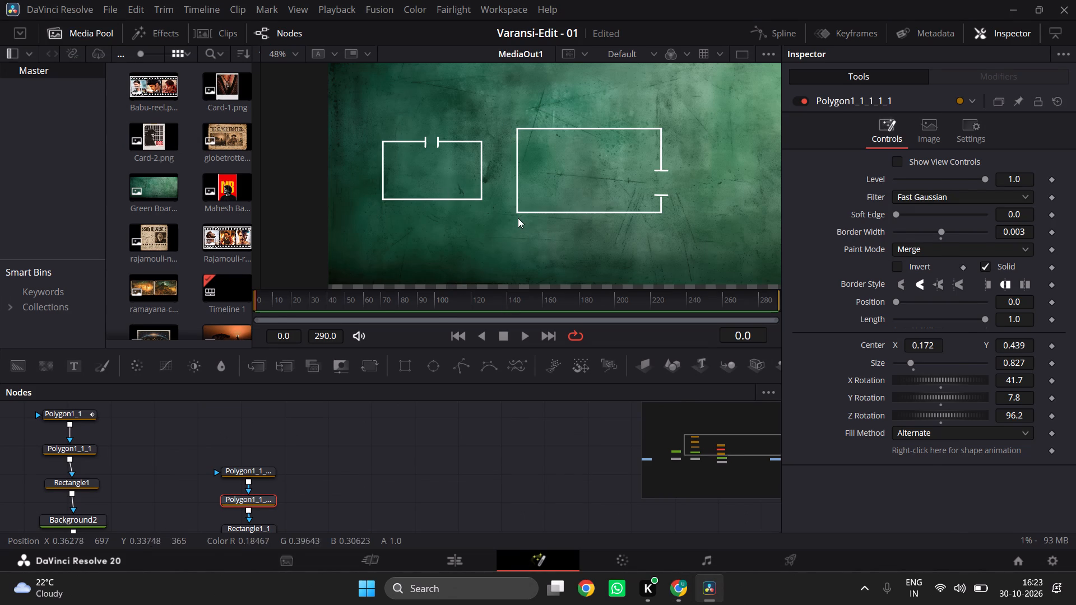
{"action": "key", "text": "alt+Tab"}
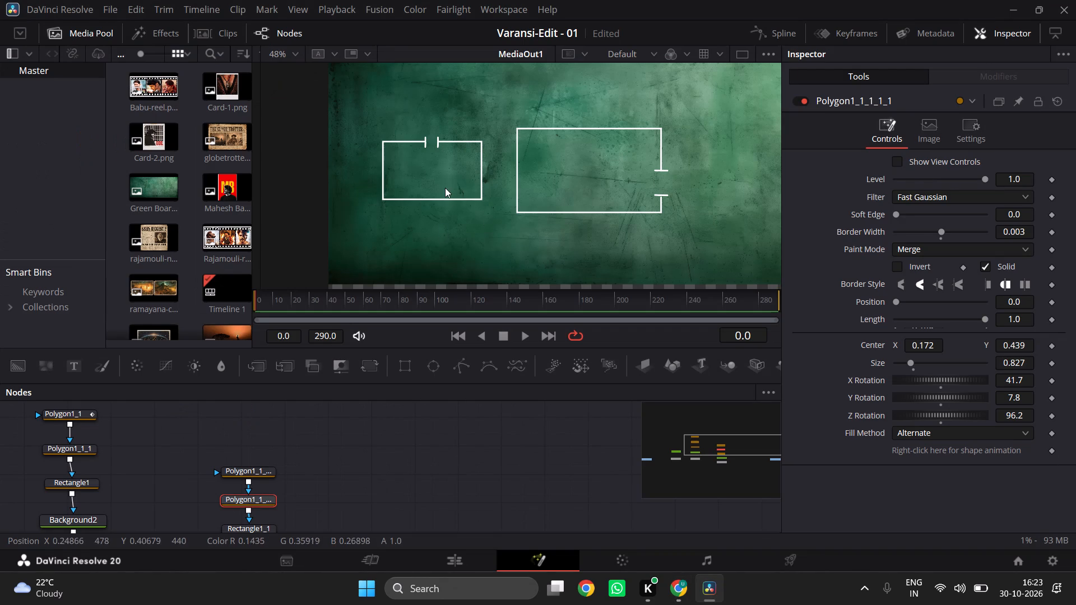
Move the smaller room's Rectangle1_1 outline to Center X 0.165 and Center Y 0.331, comparing its placement with the tutorial.
{"action": "scroll", "coordinate": [331, 426], "scroll_direction": "down", "scroll_amount": 1}
{"action": "scroll", "coordinate": [281, 452], "scroll_direction": "up", "scroll_amount": 1}
{"action": "left_click", "coordinate": [257, 443]}
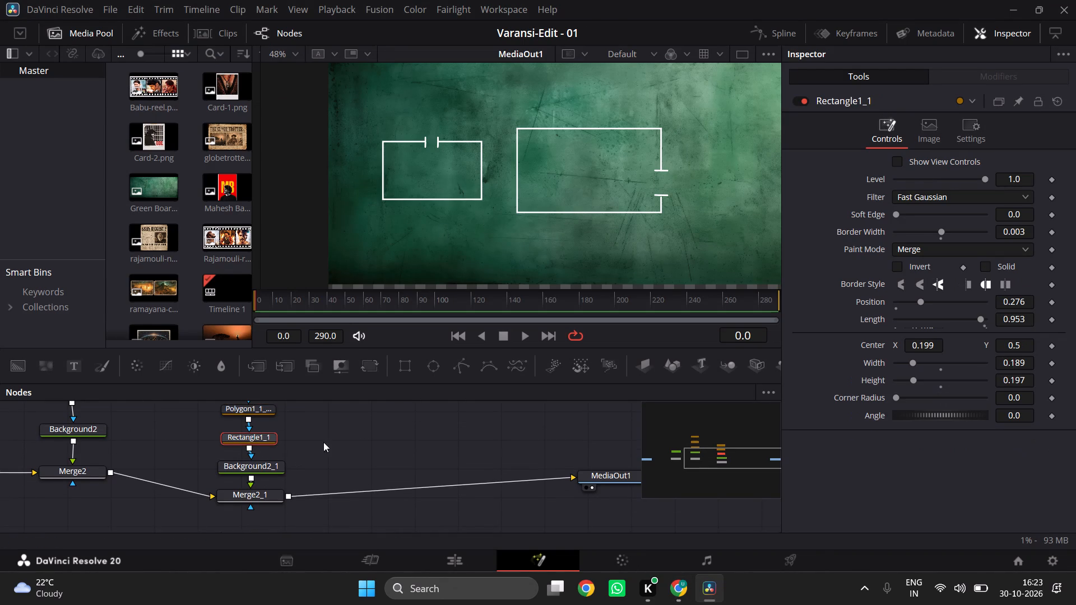
{"action": "left_click_drag", "start_coordinate": [1014, 347], "coordinate": [992, 351]}
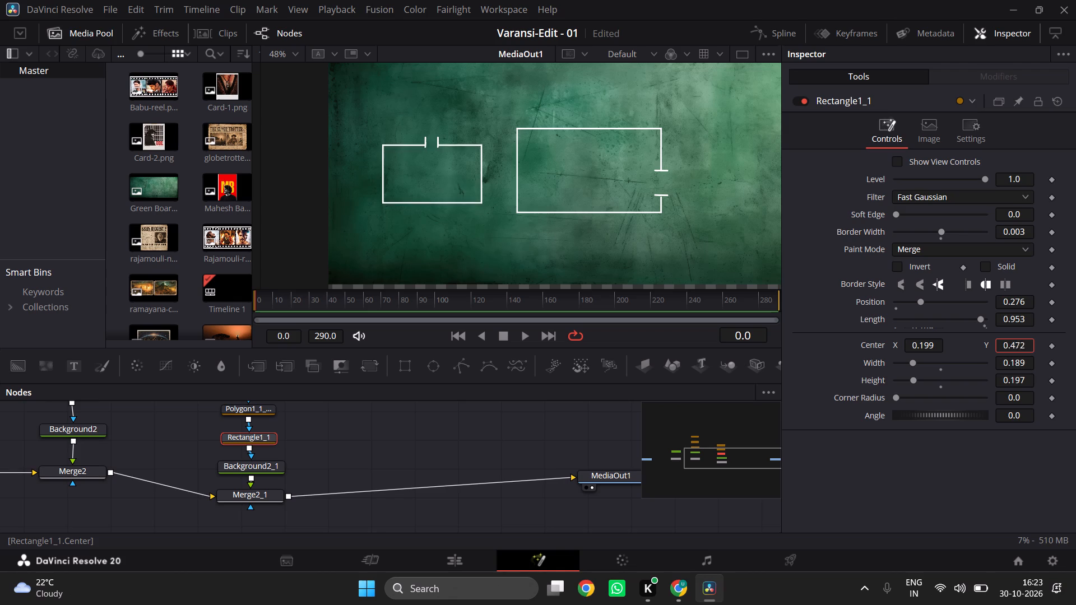
{"action": "left_click_drag", "start_coordinate": [992, 351], "coordinate": [931, 347]}
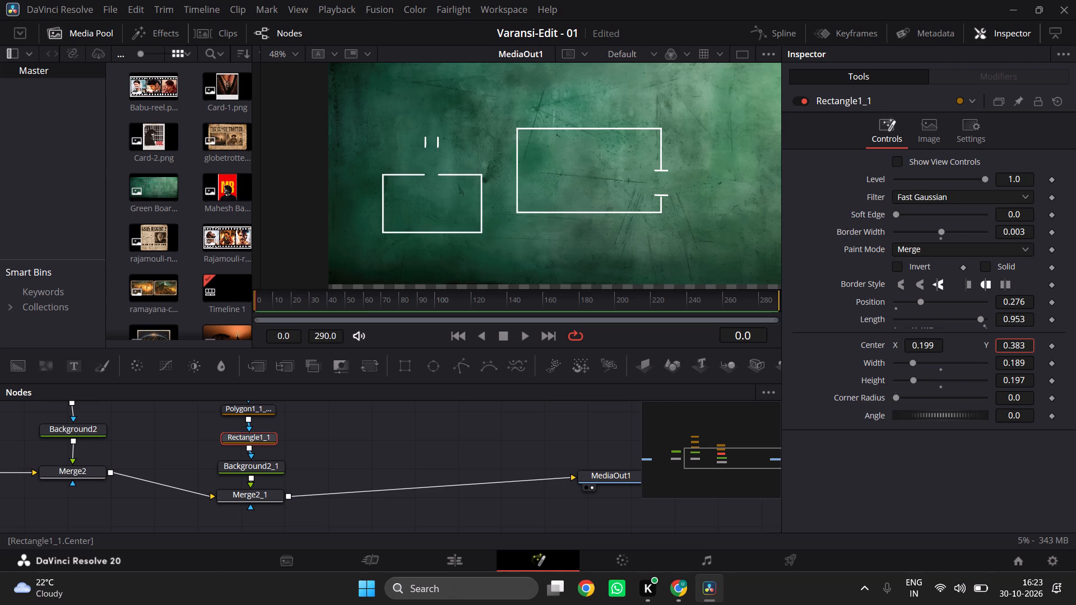
{"action": "left_click_drag", "start_coordinate": [931, 347], "coordinate": [894, 347]}
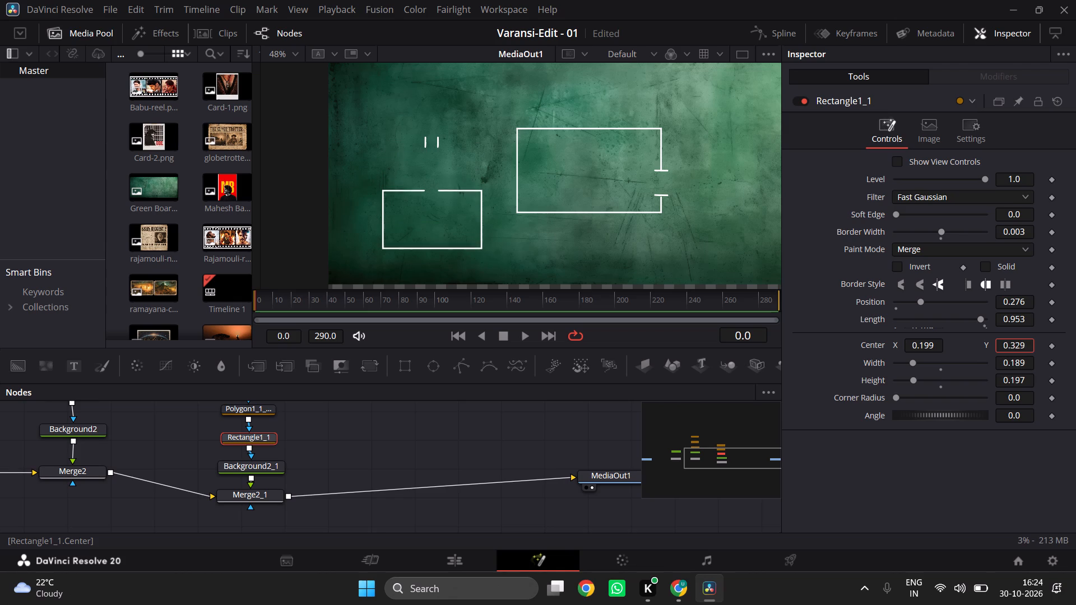
{"action": "left_click_drag", "start_coordinate": [894, 347], "coordinate": [896, 347]}
{"action": "left_click_drag", "start_coordinate": [930, 348], "coordinate": [923, 348]}
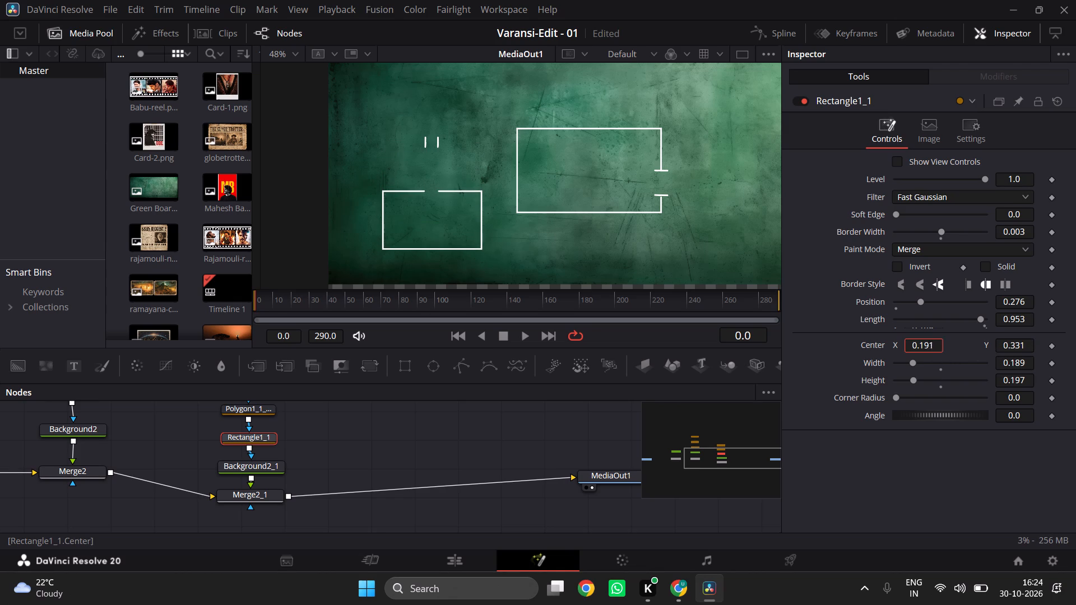
{"action": "left_click_drag", "start_coordinate": [923, 348], "coordinate": [906, 348]}
{"action": "key", "text": "alt+Tab"}
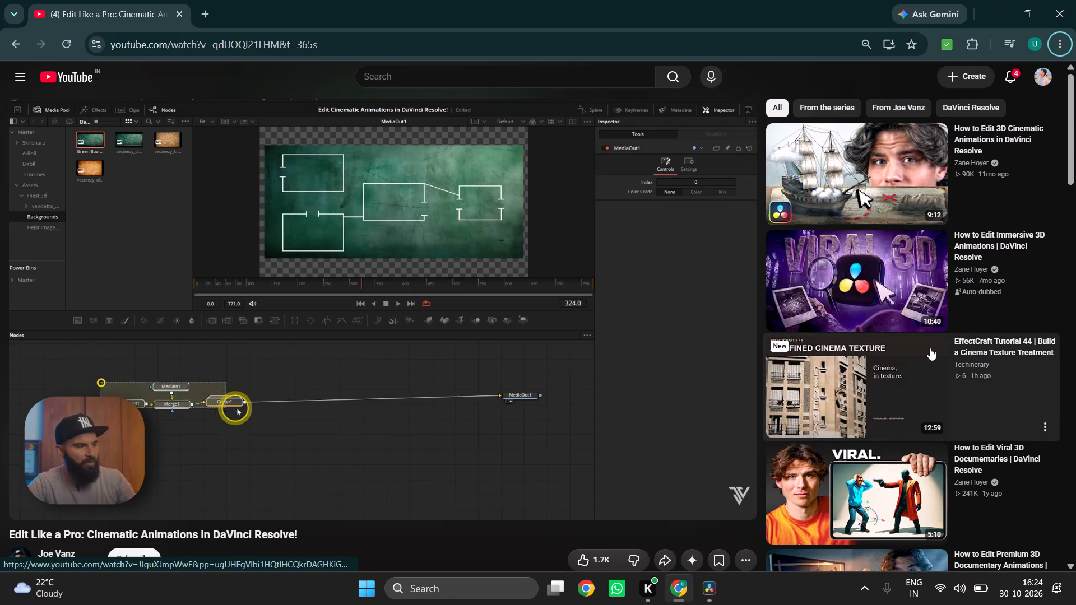
{"action": "key", "text": "alt+Tab"}
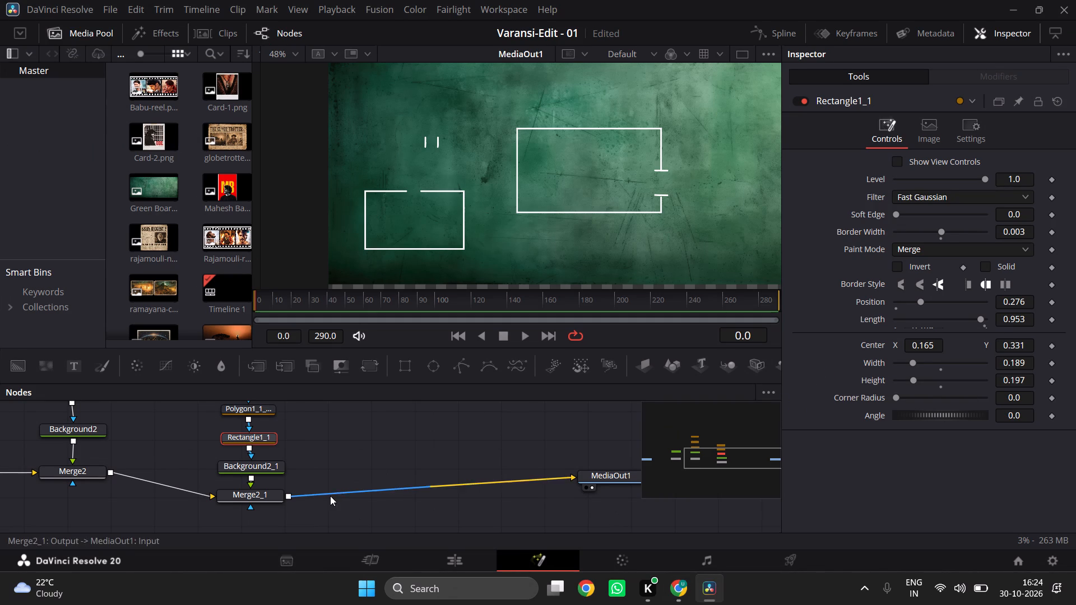
Move the Polygon1_1_1_1_1 mark onto the relocated room's door gap with Center X 0.138 and Center Y 0.275.
{"action": "left_click", "coordinate": [237, 459]}
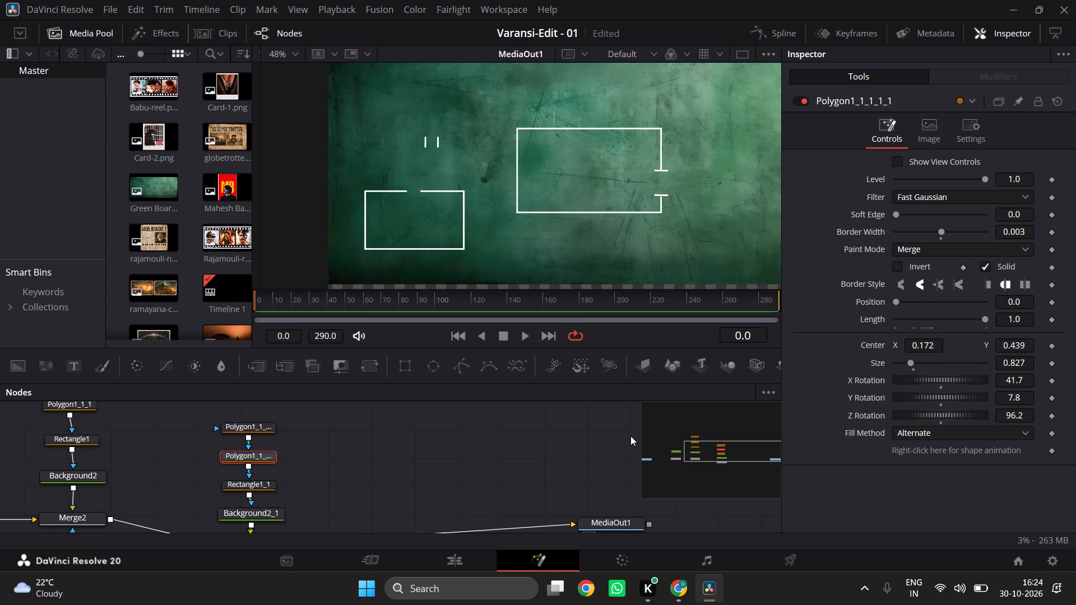
{"action": "left_click_drag", "start_coordinate": [931, 350], "coordinate": [907, 348]}
{"action": "left_click", "coordinate": [931, 350]}
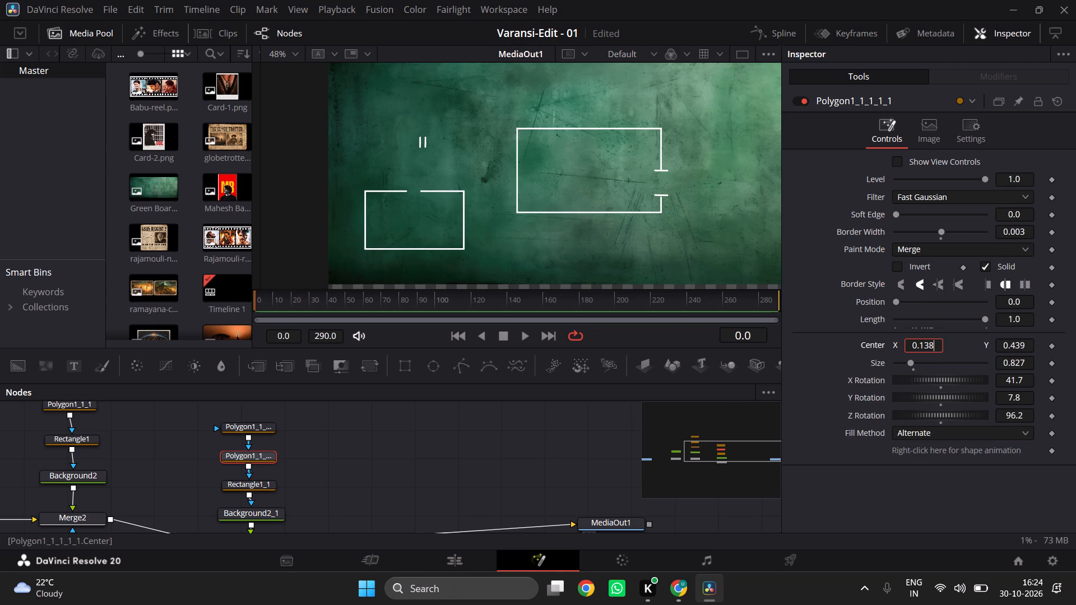
{"action": "left_click_drag", "start_coordinate": [1009, 343], "coordinate": [1012, 358]}
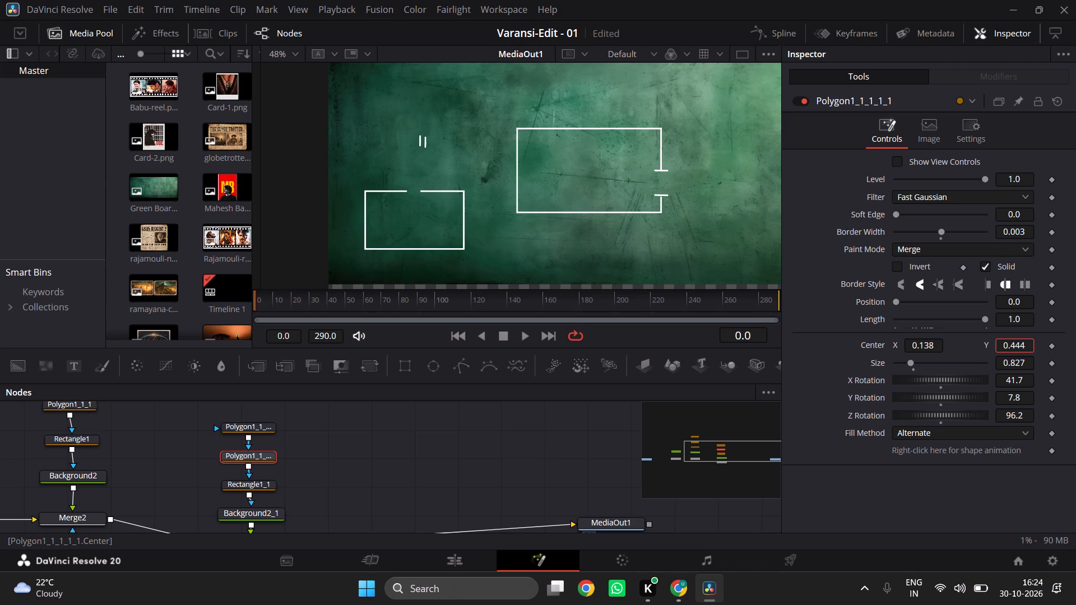
{"action": "left_click_drag", "start_coordinate": [1012, 358], "coordinate": [1013, 286]}
{"action": "left_click_drag", "start_coordinate": [1013, 286], "coordinate": [1016, 222]}
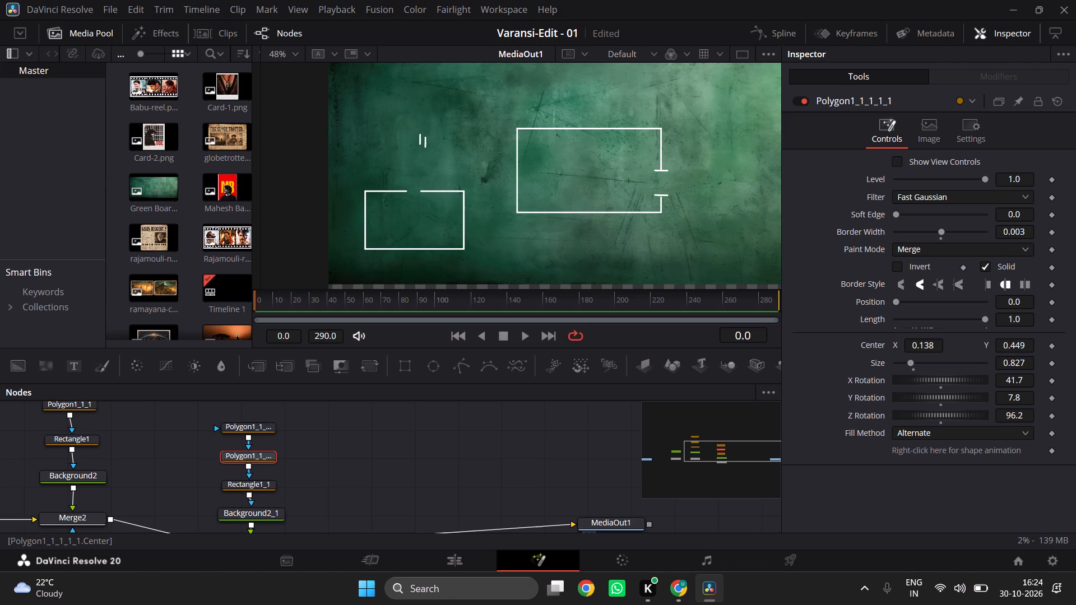
{"action": "left_click_drag", "start_coordinate": [1022, 346], "coordinate": [959, 348]}
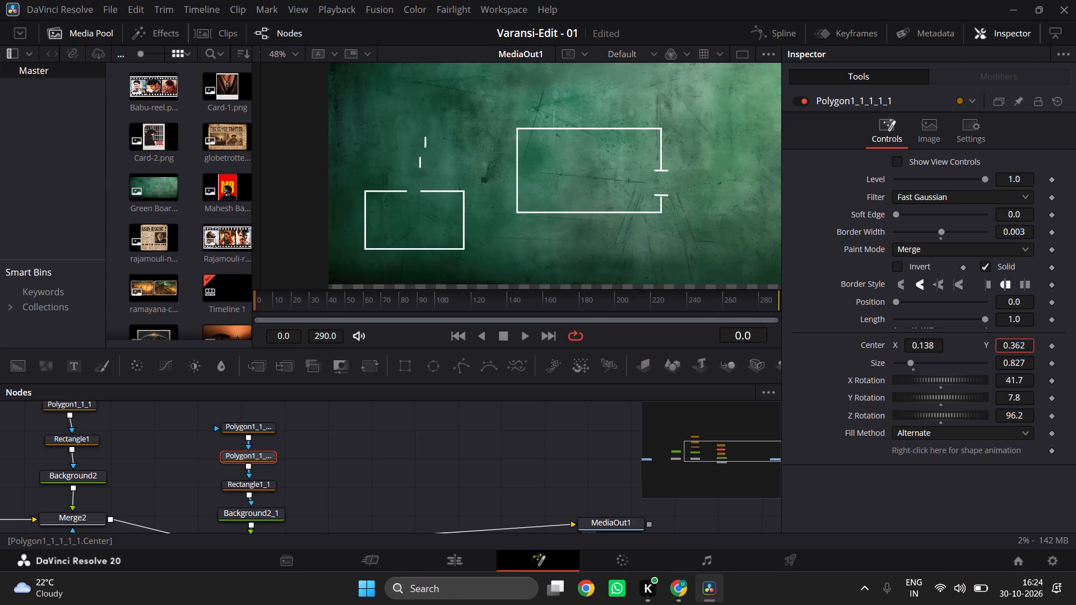
{"action": "left_click_drag", "start_coordinate": [959, 348], "coordinate": [922, 347]}
{"action": "left_click_drag", "start_coordinate": [922, 347], "coordinate": [900, 347]}
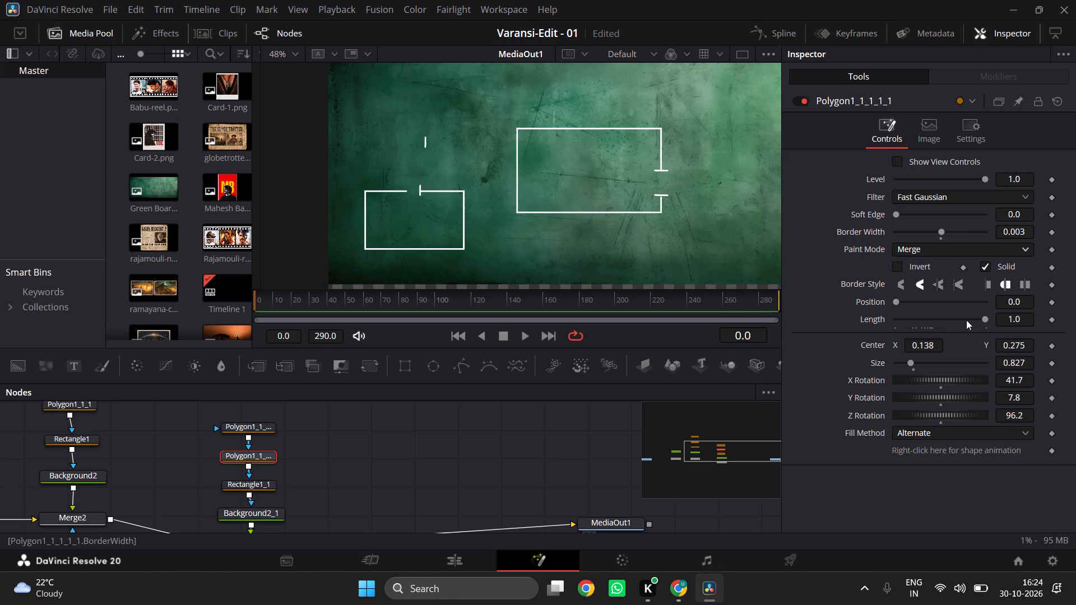
Move the Polygon1_1_1_1 mark onto the other end of the smaller room's door gap with Center X 0.113 and Center Y 0.276.
{"action": "left_click", "coordinate": [250, 428]}
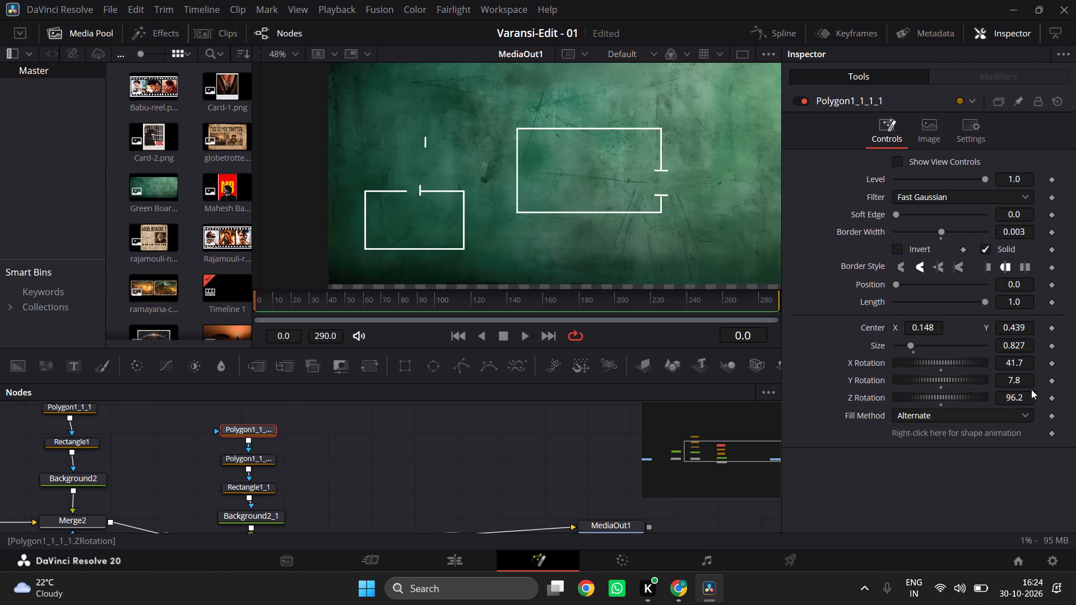
{"action": "left_click_drag", "start_coordinate": [1019, 329], "coordinate": [1001, 328]}
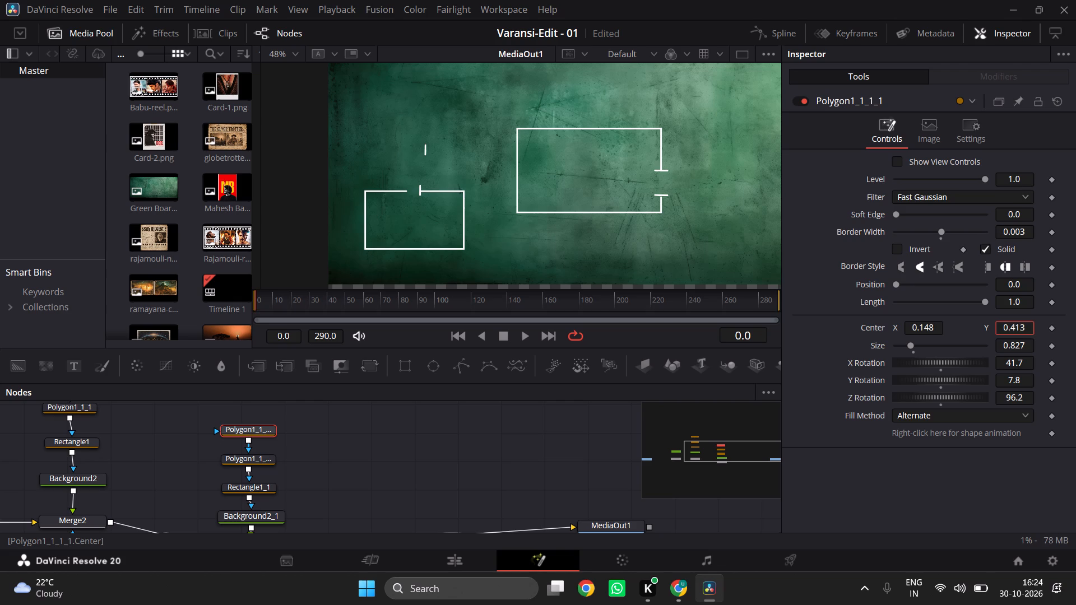
{"action": "left_click_drag", "start_coordinate": [1001, 328], "coordinate": [1007, 329]}
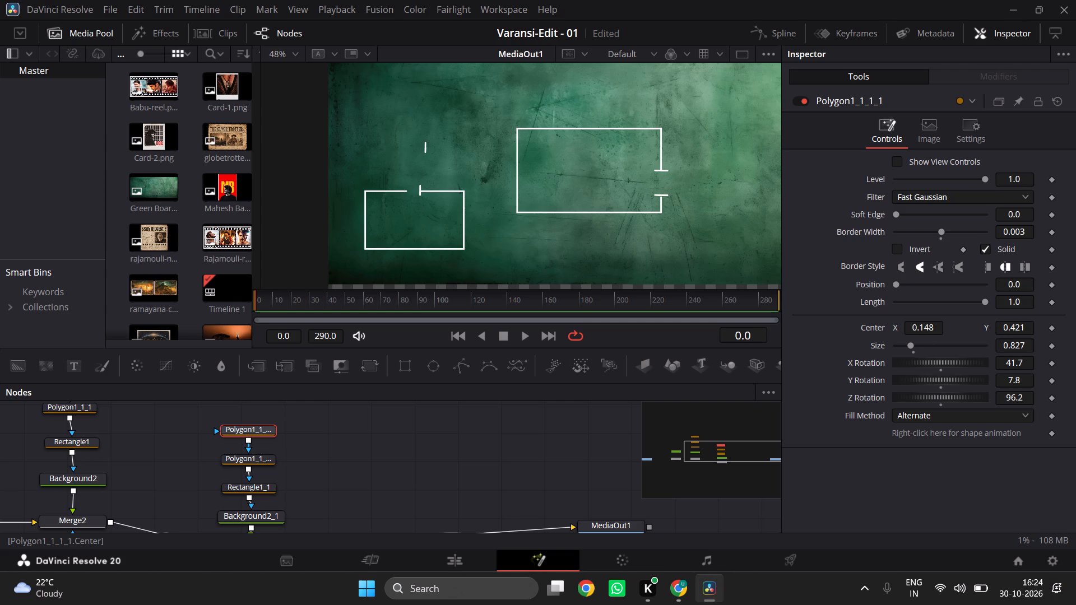
{"action": "left_click_drag", "start_coordinate": [923, 332], "coordinate": [895, 327]}
{"action": "left_click_drag", "start_coordinate": [1001, 325], "coordinate": [936, 325]}
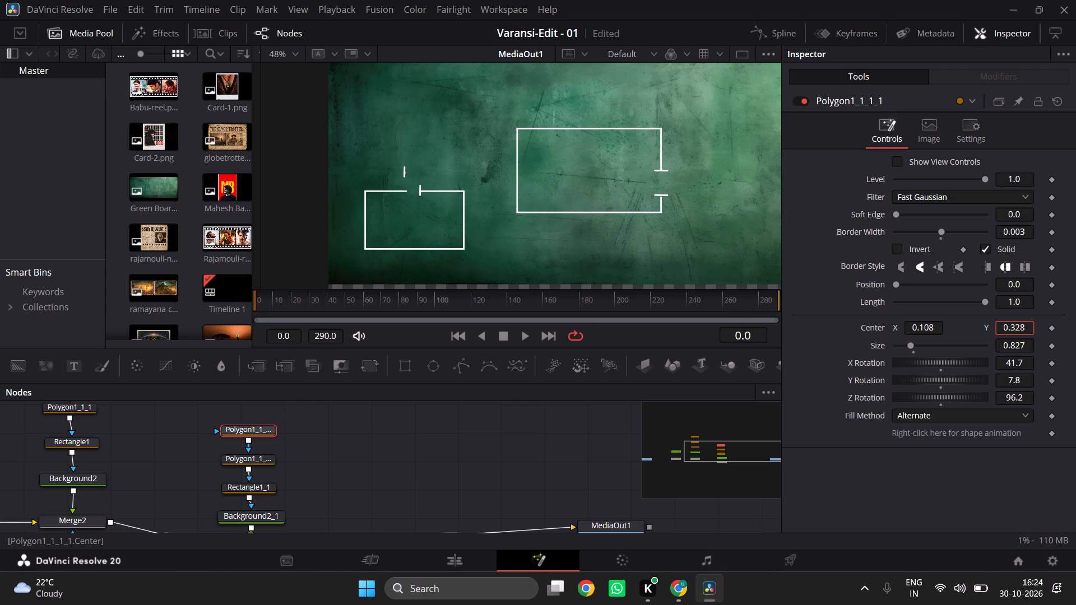
{"action": "left_click_drag", "start_coordinate": [936, 325], "coordinate": [899, 327]}
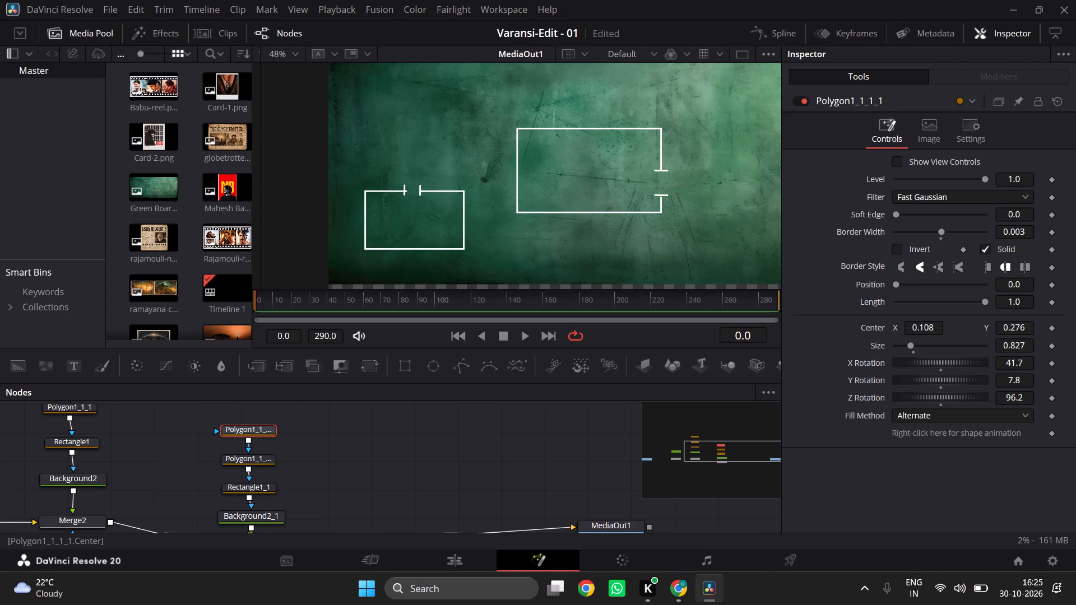
{"action": "left_click", "coordinate": [919, 328]}
{"action": "left_click", "coordinate": [549, 260]}
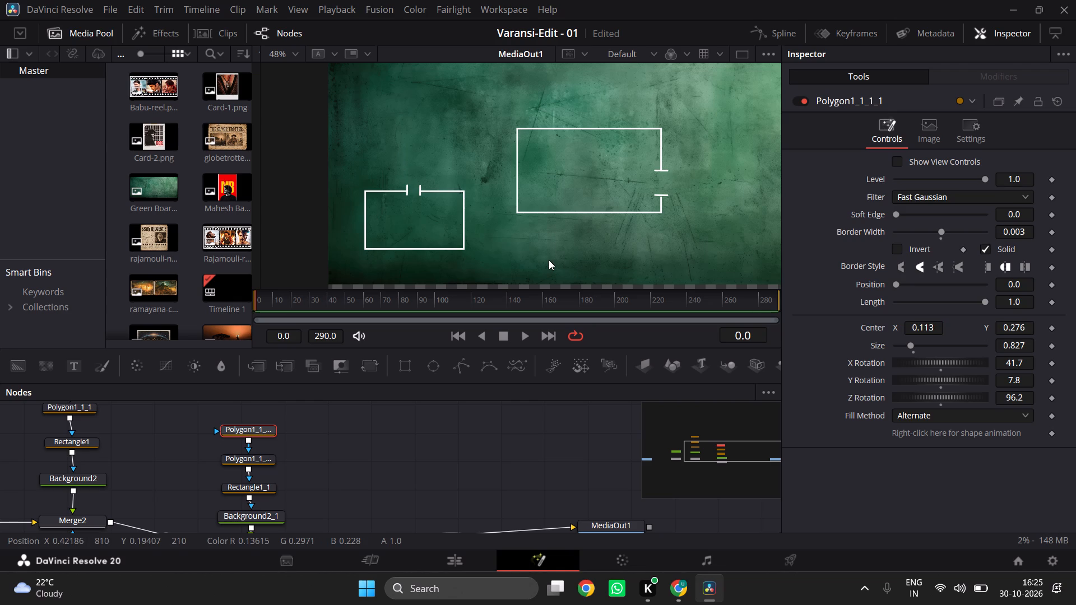
Switch to the YouTube tutorial in Chrome to compare the room layout, and return to DaVinci Resolve.
{"action": "key", "text": "alt+Tab"}
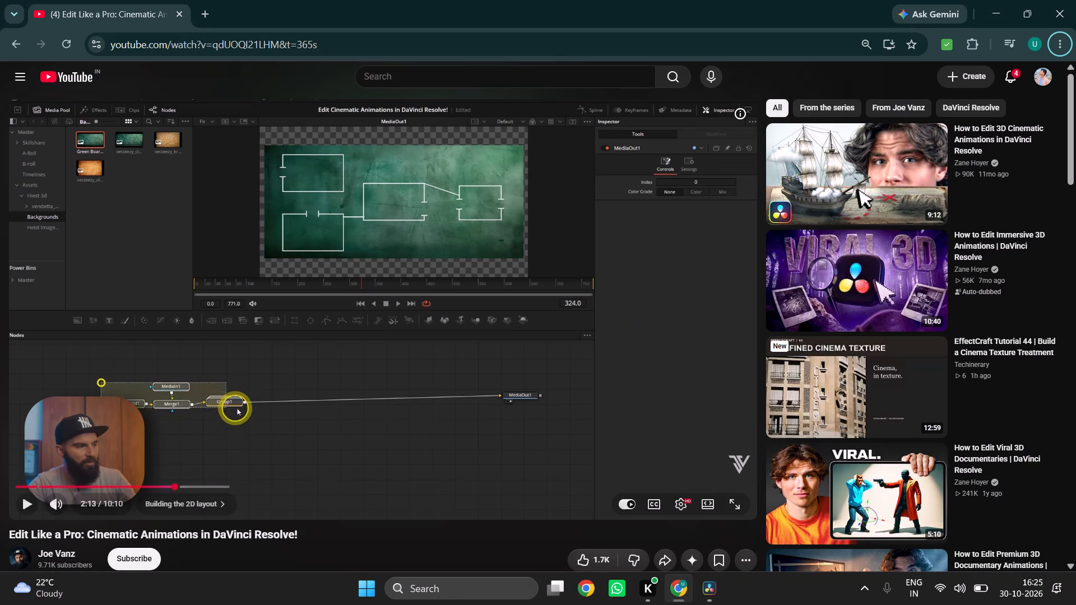
{"action": "key", "text": "alt+Tab"}
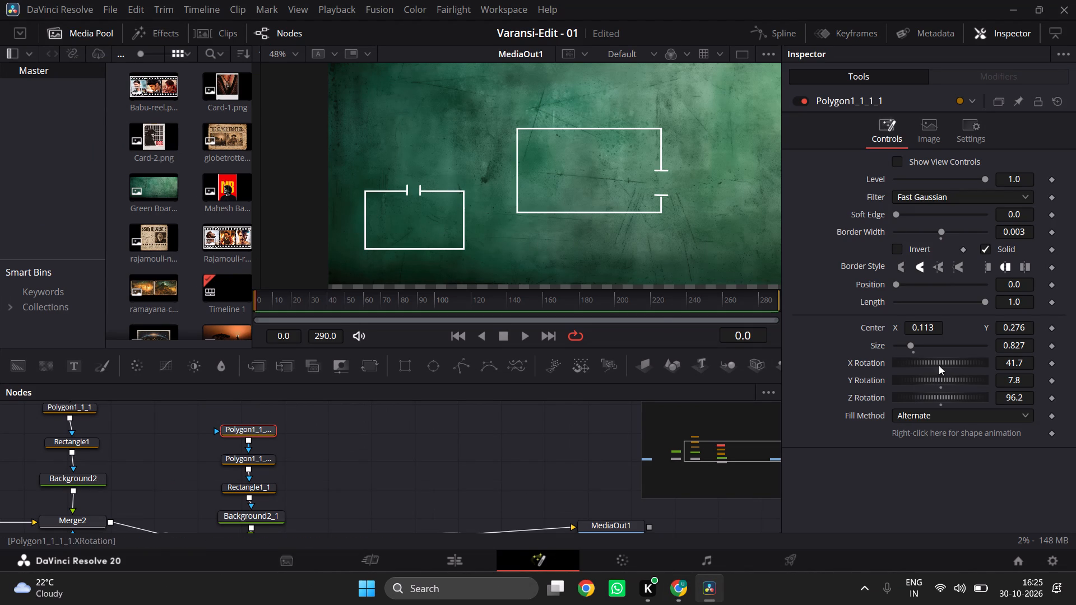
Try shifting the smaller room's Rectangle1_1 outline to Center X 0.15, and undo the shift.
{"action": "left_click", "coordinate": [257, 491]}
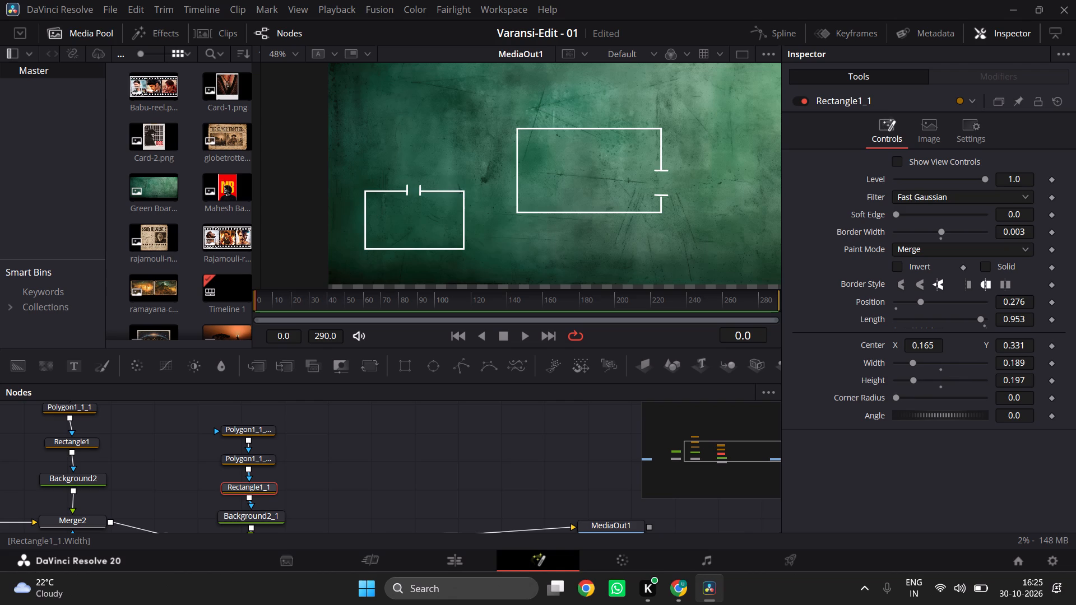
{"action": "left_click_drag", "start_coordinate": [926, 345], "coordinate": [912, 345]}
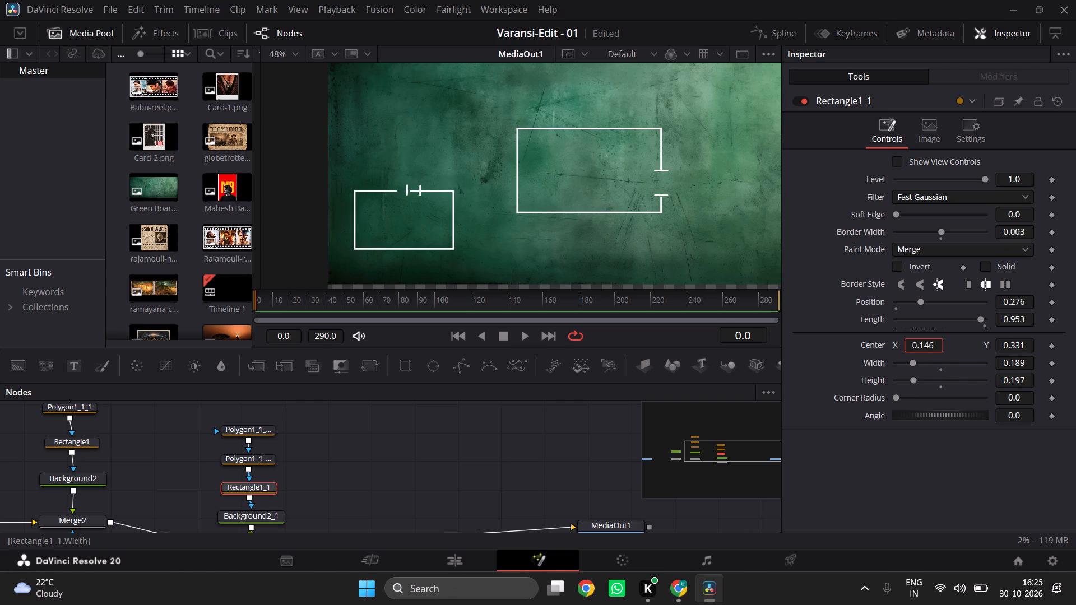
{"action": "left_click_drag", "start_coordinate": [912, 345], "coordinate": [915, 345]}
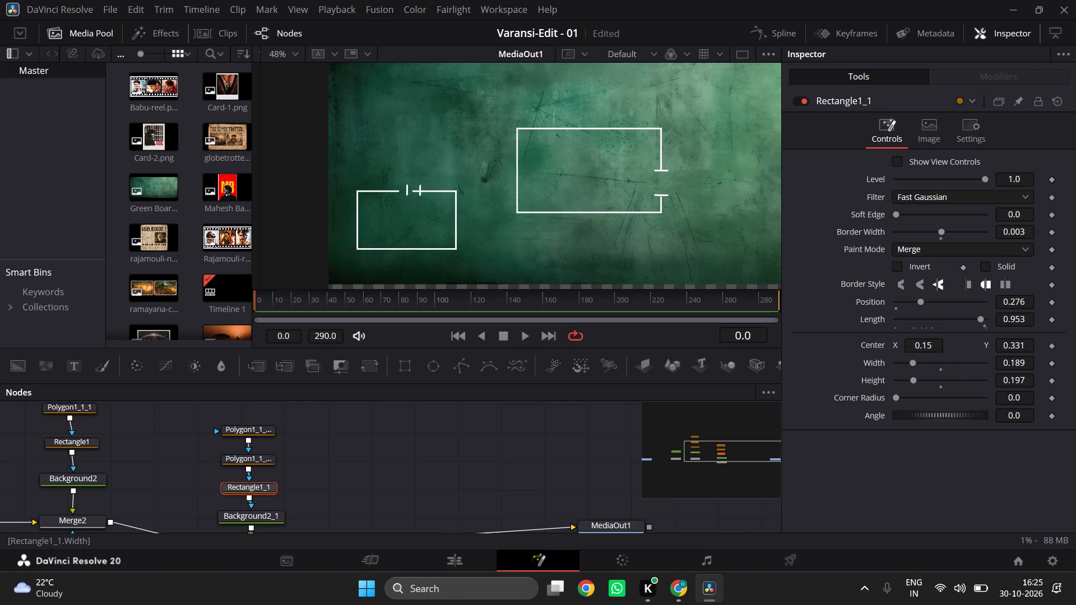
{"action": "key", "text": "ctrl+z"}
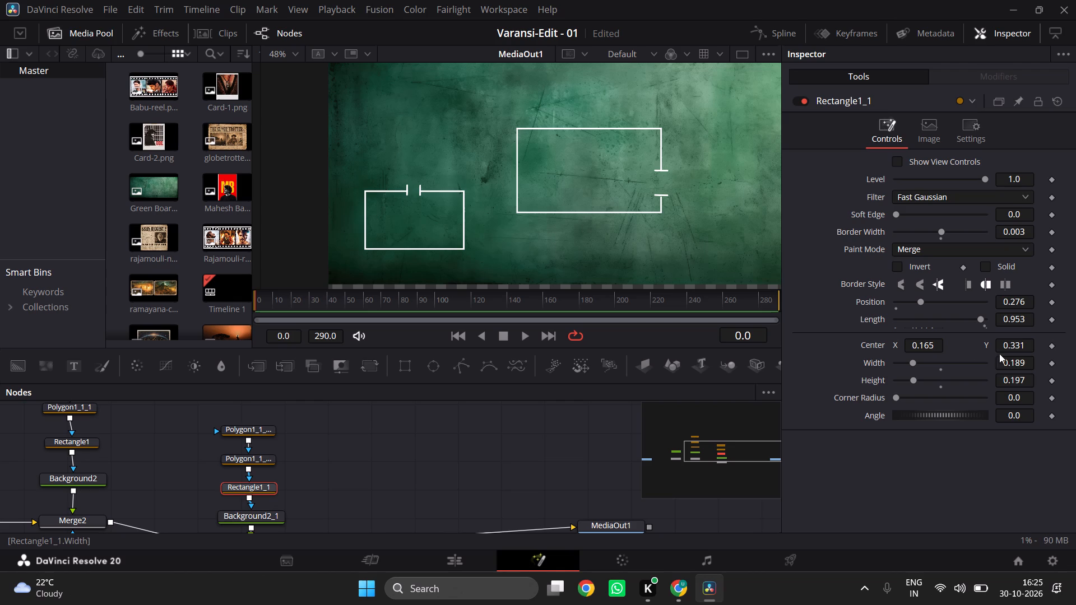
Lower the smaller room's Rectangle1_1 outline by setting its Center Y to 0.287.
{"action": "left_click_drag", "start_coordinate": [1011, 348], "coordinate": [992, 350]}
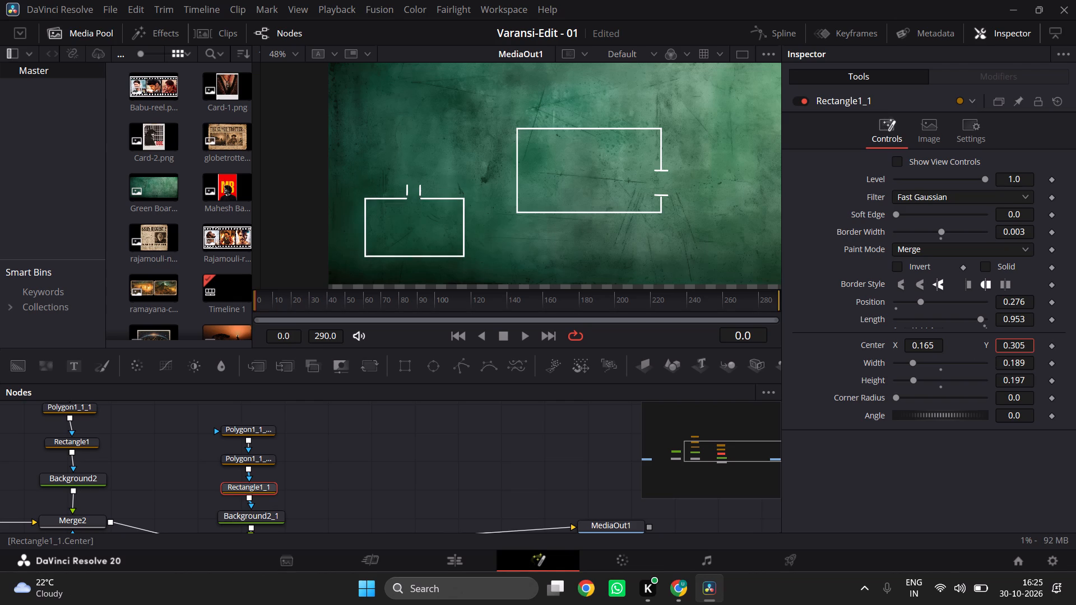
{"action": "left_click_drag", "start_coordinate": [992, 350], "coordinate": [980, 350]}
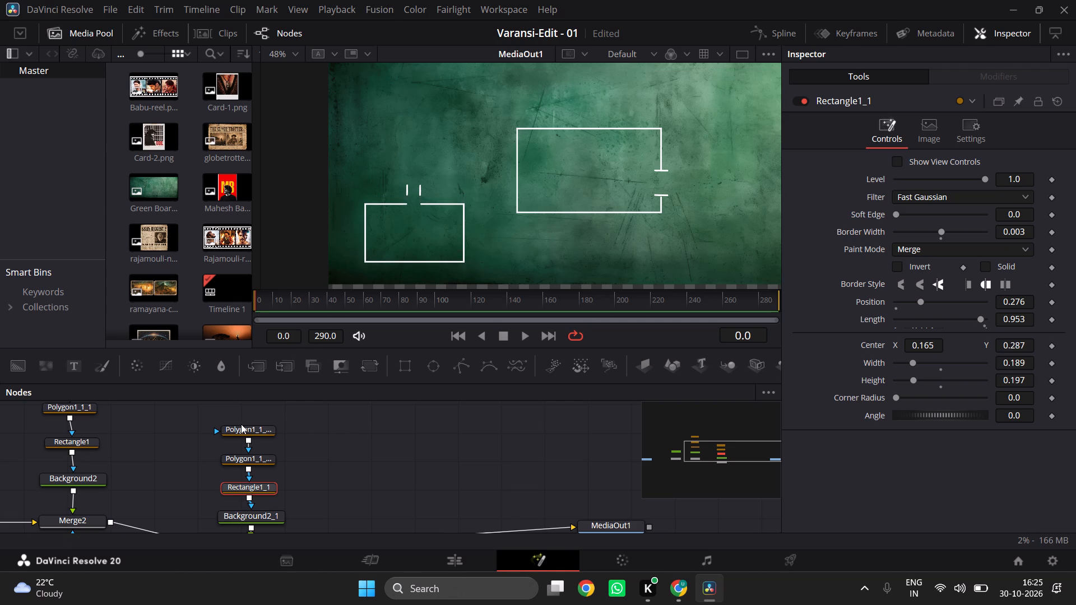
Lower the Polygon1_1_1_1 mark onto the smaller room's door gap with Center Y 0.228, keeping its Center X at 0.113.
{"action": "left_click", "coordinate": [248, 431]}
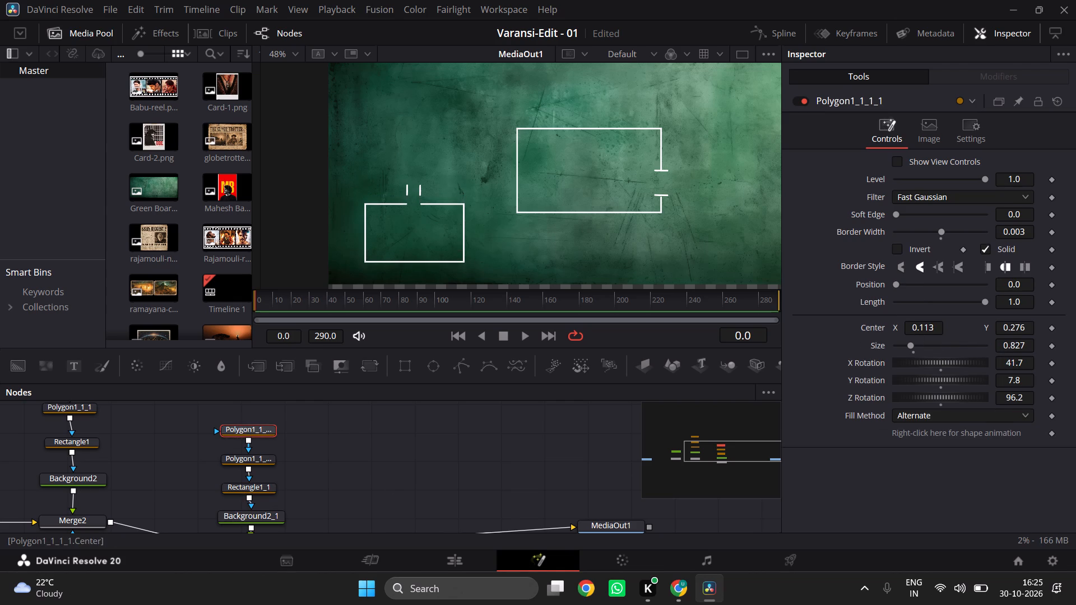
{"action": "left_click", "coordinate": [911, 326]}
{"action": "key", "text": "ctrl+z"}
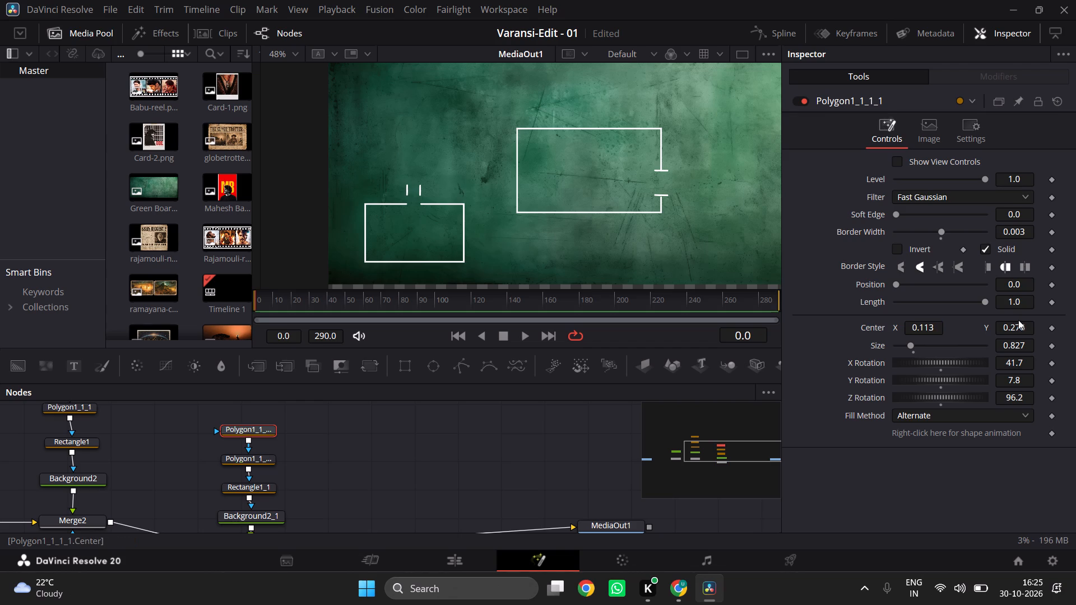
{"action": "left_click_drag", "start_coordinate": [1018, 322], "coordinate": [999, 325]}
{"action": "left_click_drag", "start_coordinate": [999, 325], "coordinate": [987, 324]}
{"action": "left_click_drag", "start_coordinate": [987, 324], "coordinate": [984, 324]}
Lower the Polygon1_1_1_1_1 mark onto the other end of the smaller room's door gap with Center Y 0.229.
{"action": "left_click", "coordinate": [257, 463]}
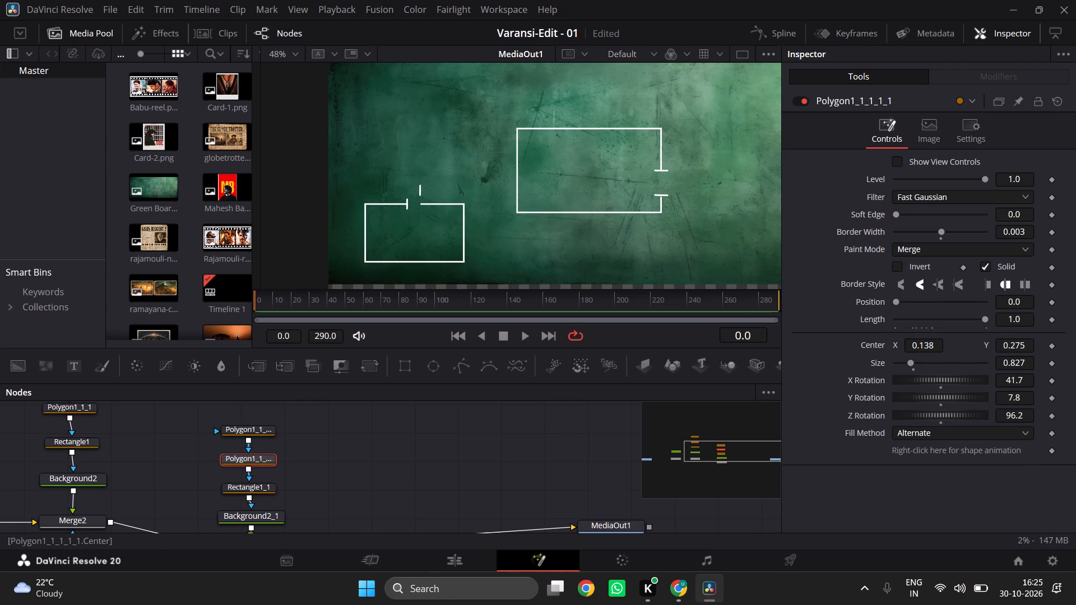
{"action": "left_click_drag", "start_coordinate": [1013, 343], "coordinate": [997, 342]}
{"action": "left_click_drag", "start_coordinate": [997, 342], "coordinate": [982, 343]}
{"action": "left_click_drag", "start_coordinate": [982, 343], "coordinate": [981, 343]}
{"action": "left_click_drag", "start_coordinate": [981, 343], "coordinate": [980, 343]}
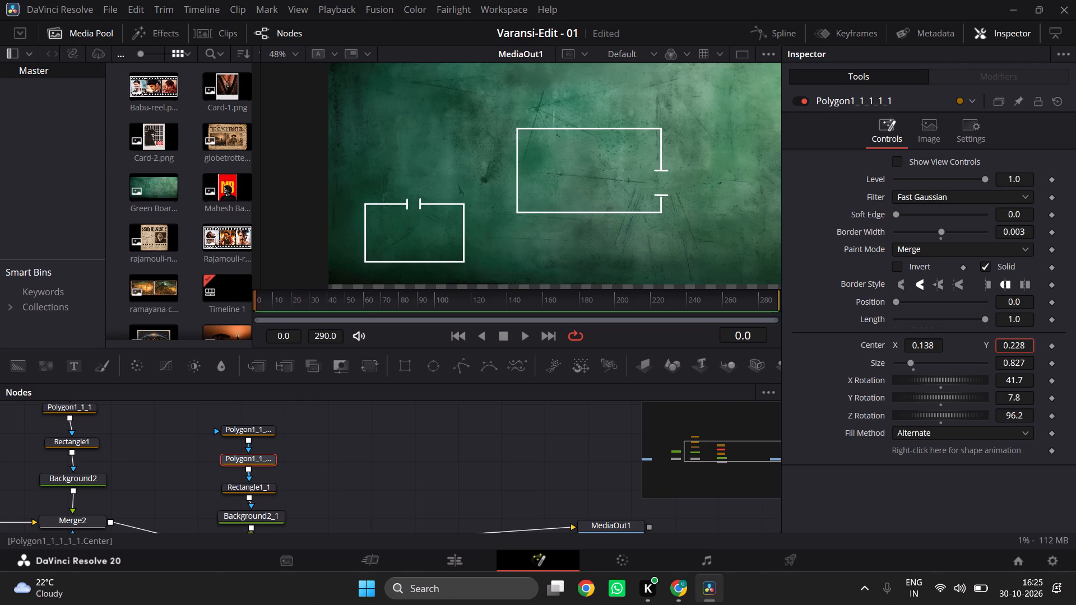
{"action": "left_click_drag", "start_coordinate": [980, 343], "coordinate": [981, 343]}
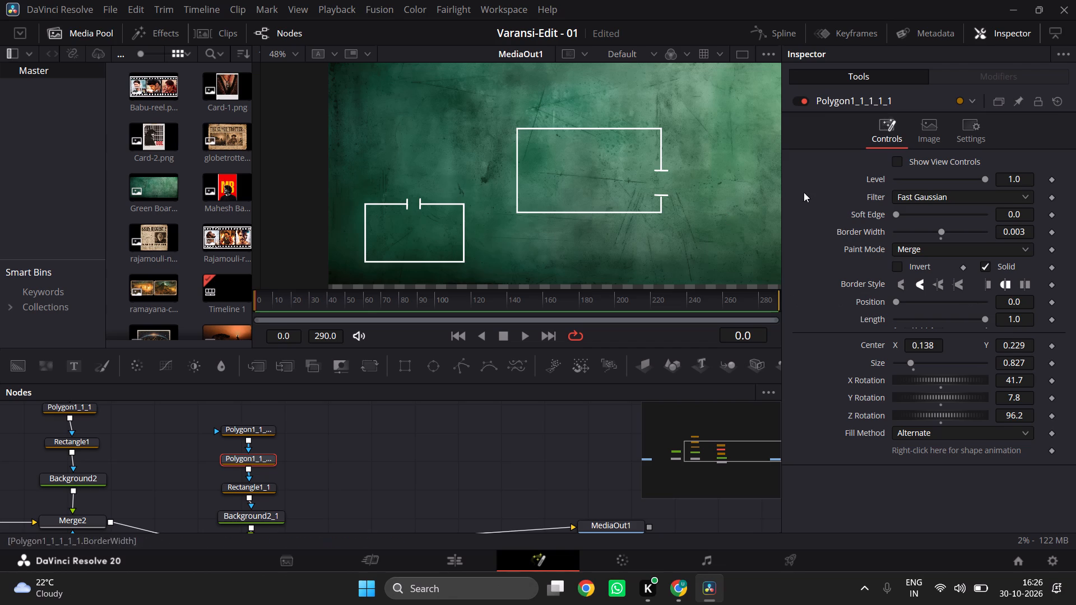
{"action": "left_click", "coordinate": [767, 211]}
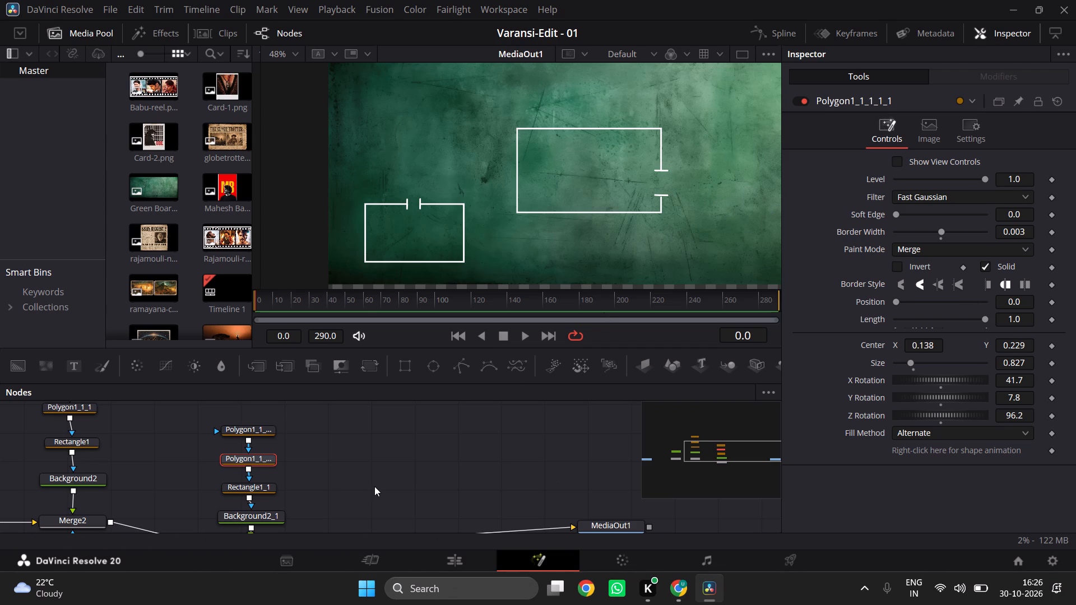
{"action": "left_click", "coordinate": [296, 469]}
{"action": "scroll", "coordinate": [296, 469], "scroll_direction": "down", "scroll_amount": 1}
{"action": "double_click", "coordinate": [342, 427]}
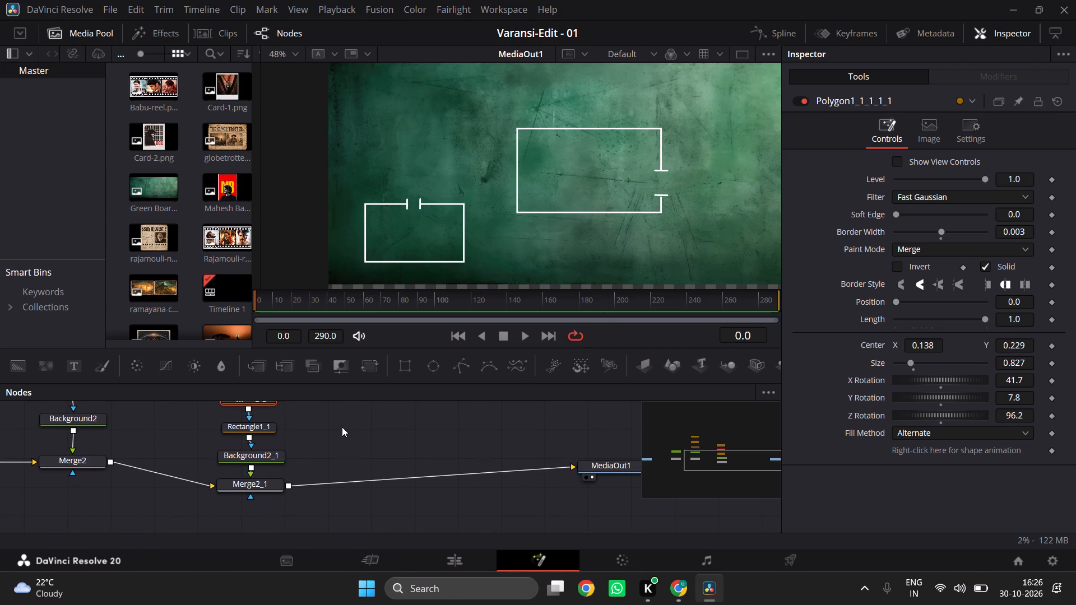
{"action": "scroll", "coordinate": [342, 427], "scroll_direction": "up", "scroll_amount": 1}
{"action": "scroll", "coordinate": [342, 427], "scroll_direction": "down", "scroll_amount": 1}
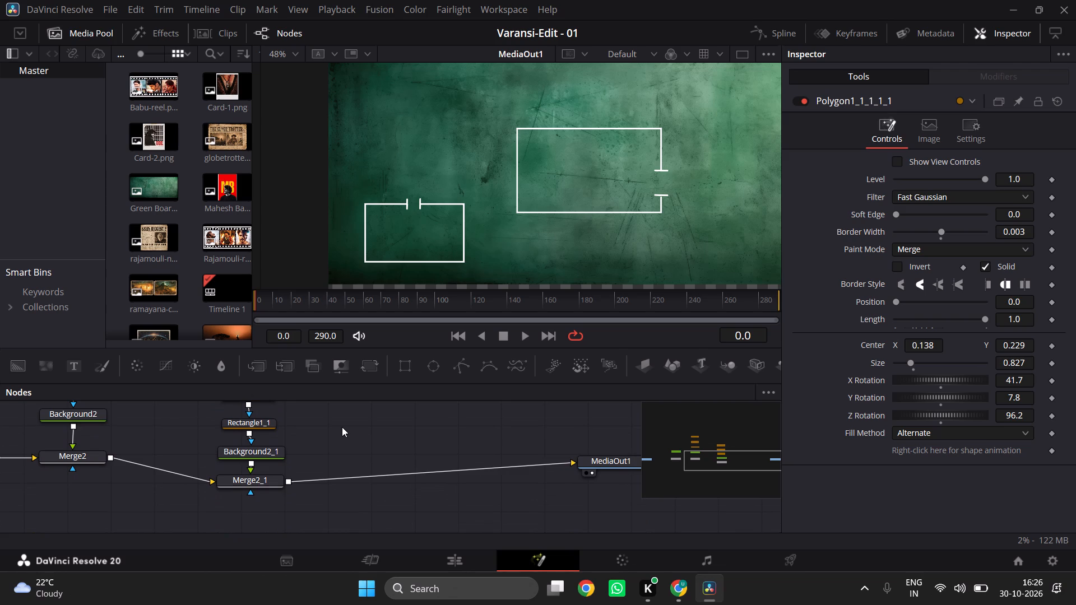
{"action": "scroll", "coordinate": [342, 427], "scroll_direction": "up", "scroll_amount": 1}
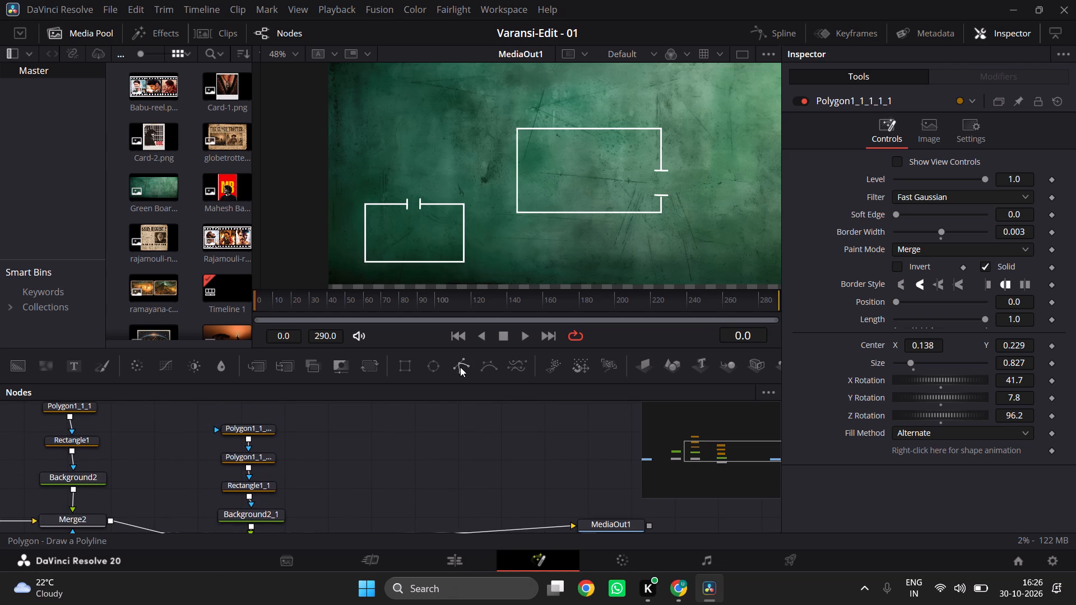
Add a Polygon node above the smaller room's node chain and connect its output to the topmost polygon mask there.
{"action": "left_click_drag", "start_coordinate": [460, 366], "coordinate": [340, 417]}
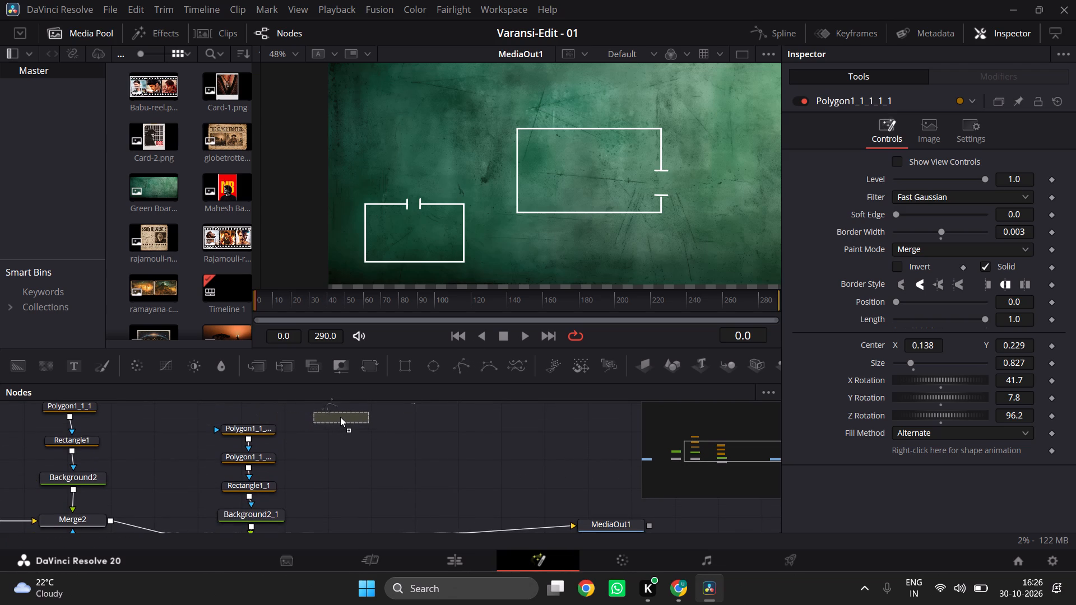
{"action": "left_click_drag", "start_coordinate": [340, 417], "coordinate": [338, 417]}
{"action": "scroll", "coordinate": [338, 417], "scroll_direction": "up", "scroll_amount": 1}
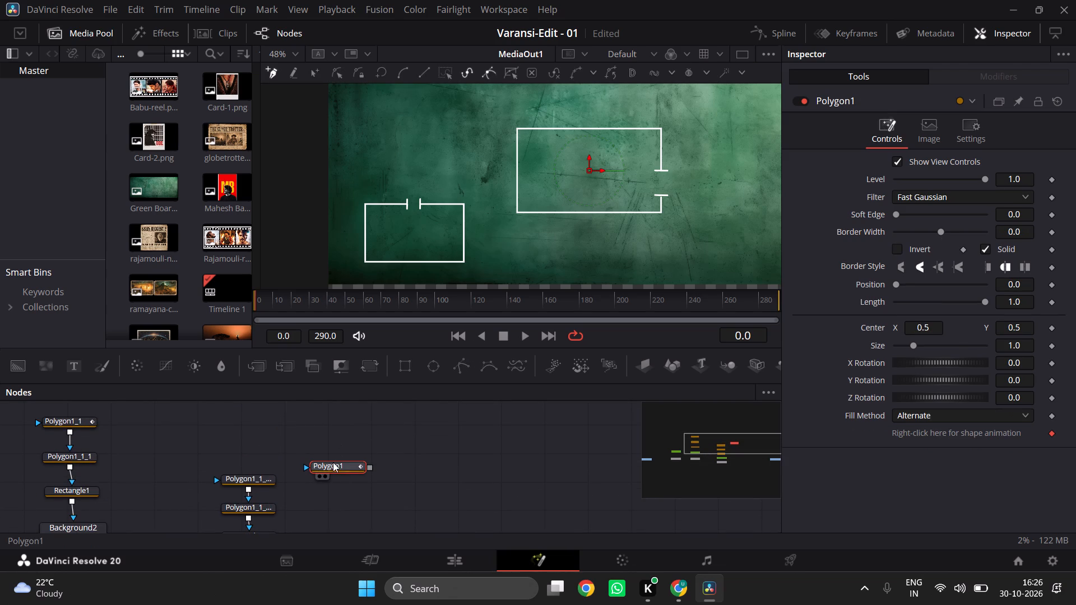
{"action": "left_click_drag", "start_coordinate": [323, 467], "coordinate": [254, 450]}
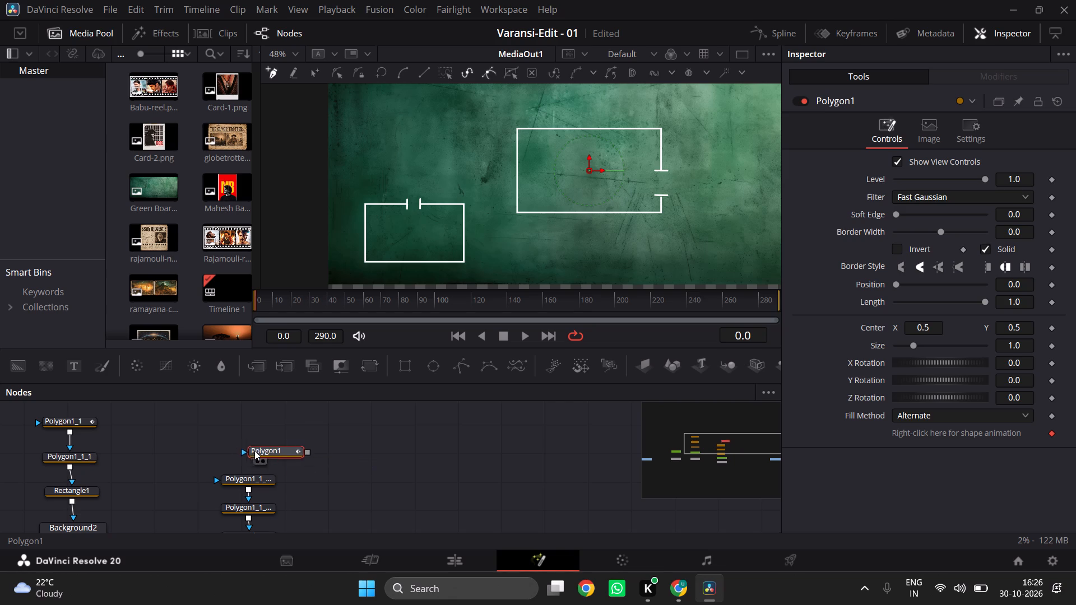
{"action": "left_click_drag", "start_coordinate": [254, 450], "coordinate": [236, 440]}
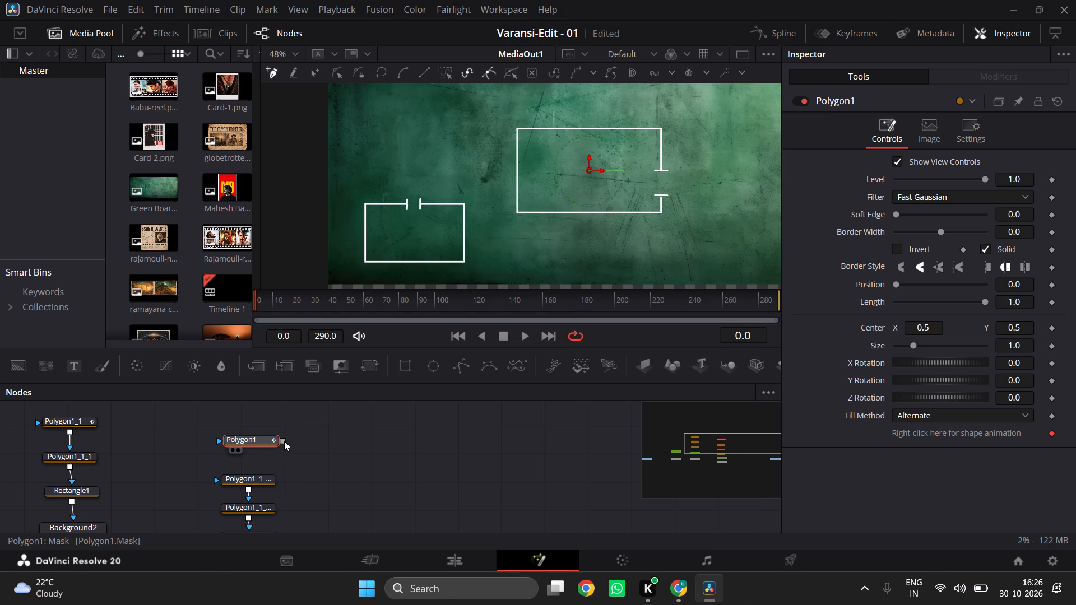
{"action": "left_click_drag", "start_coordinate": [284, 441], "coordinate": [215, 480]}
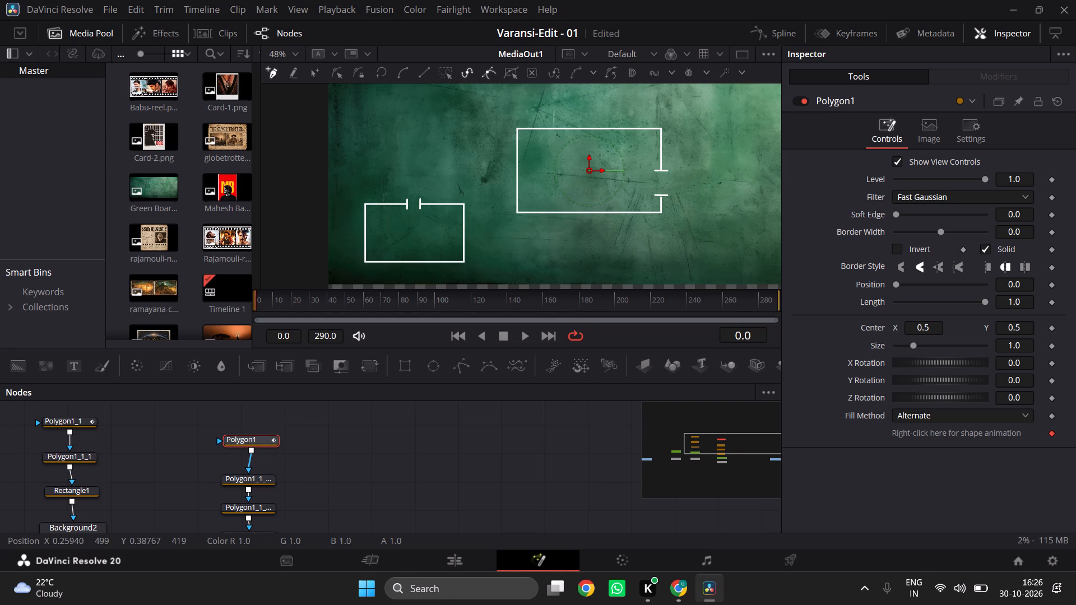
Draw a connecting line from the upper part of the smaller room's side wall to the larger room's nearest lower corner.
{"action": "left_click_drag", "start_coordinate": [466, 210], "coordinate": [480, 211]}
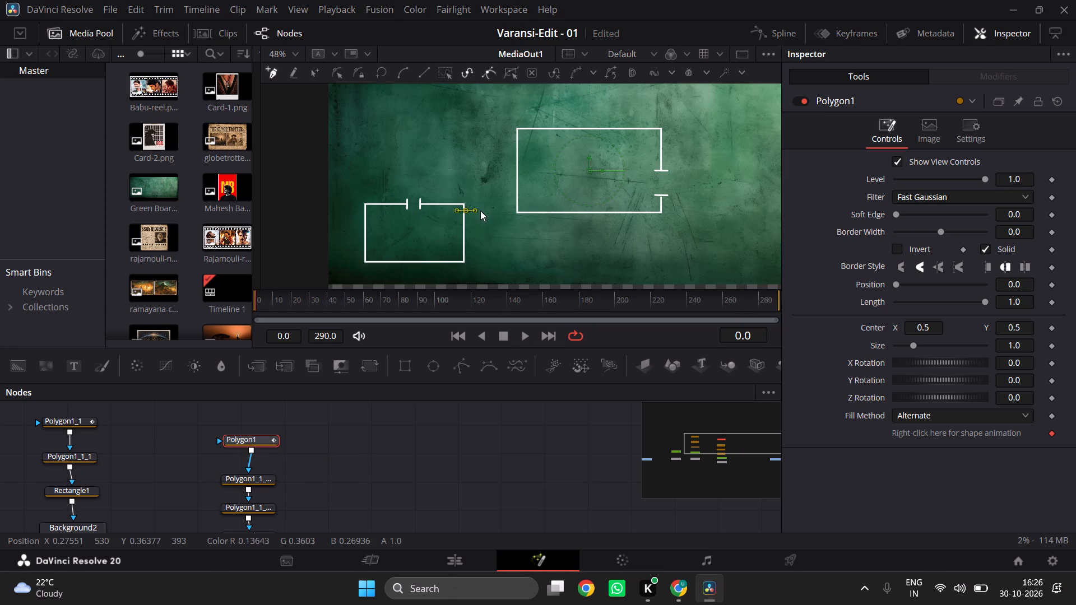
{"action": "left_click_drag", "start_coordinate": [480, 211], "coordinate": [517, 212]}
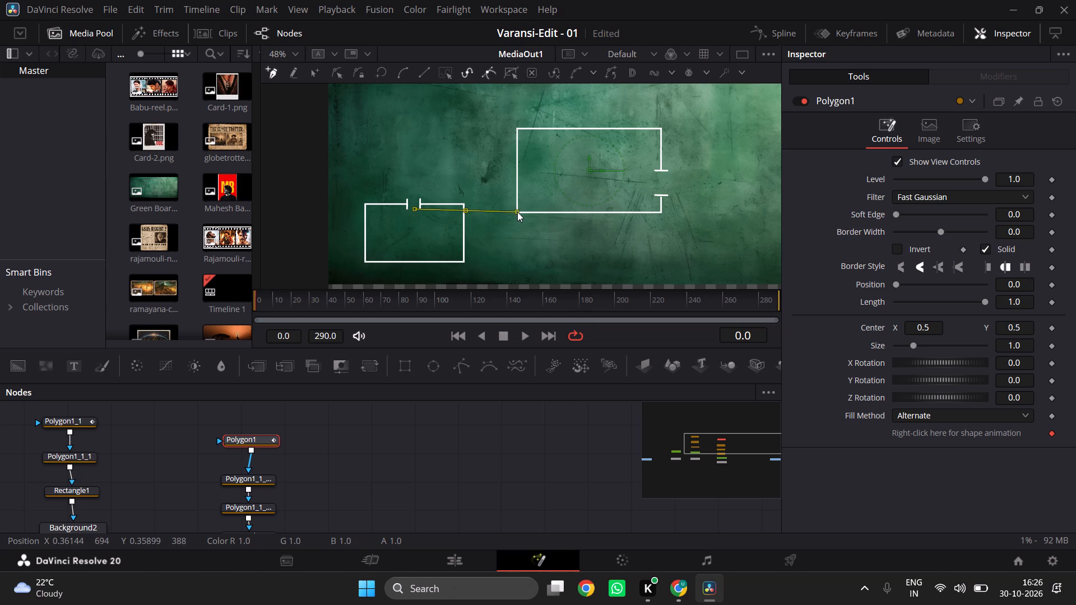
{"action": "left_click", "coordinate": [517, 211]}
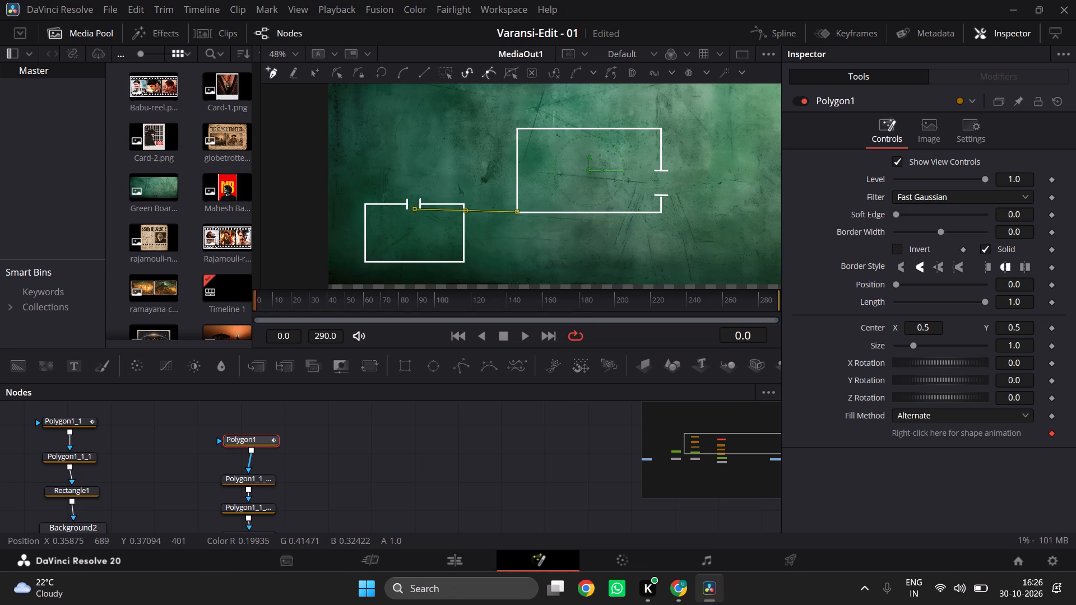
{"action": "left_click", "coordinate": [516, 208]}
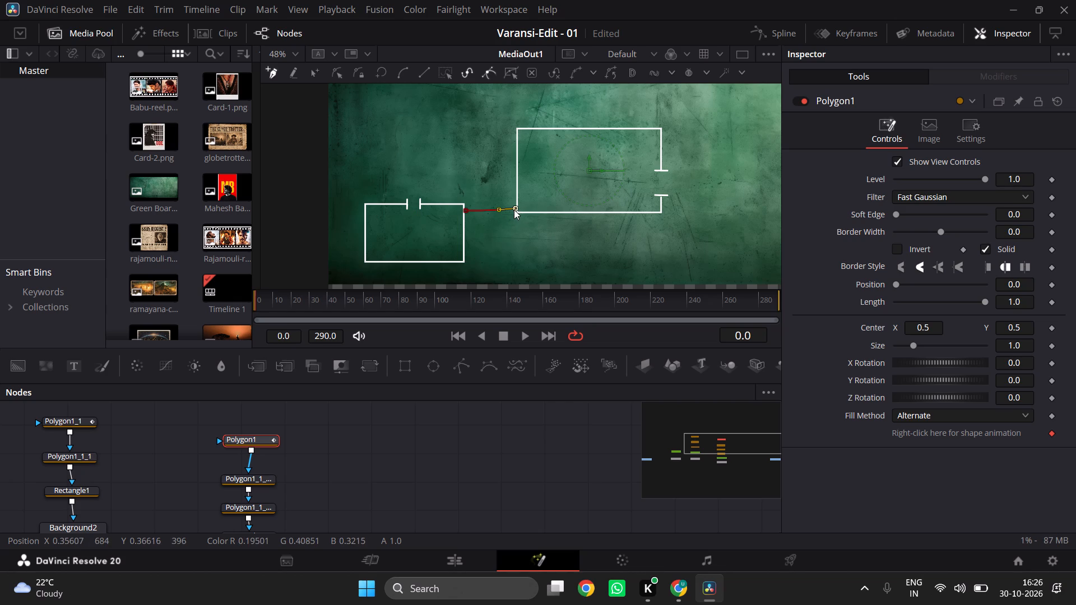
{"action": "left_click", "coordinate": [514, 210]}
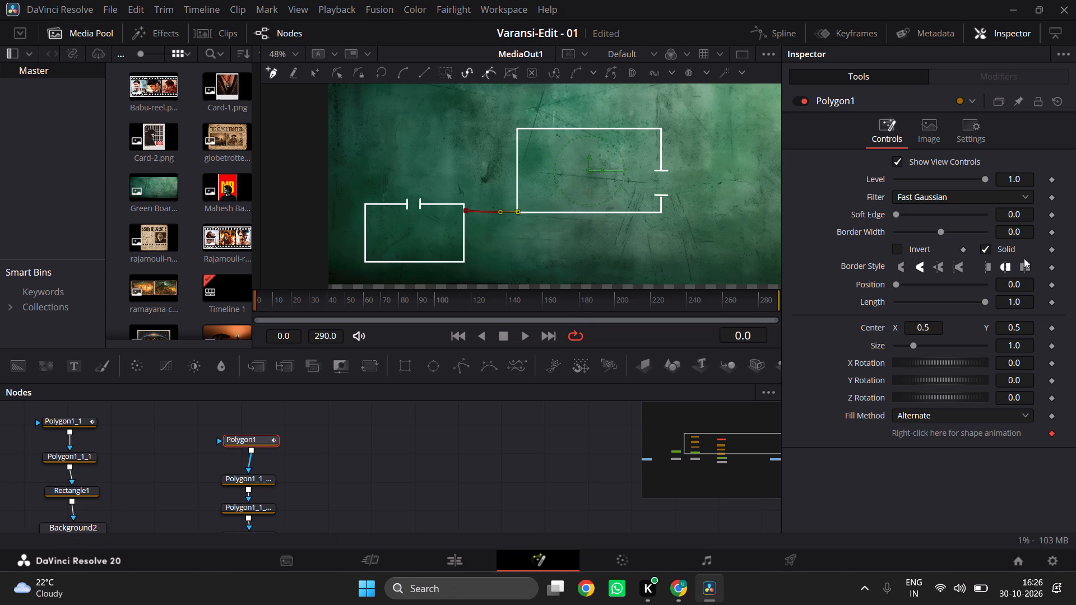
Set the connecting line's Border Width to 0.003 and hide its view controls.
{"action": "left_click", "coordinate": [1023, 232]}
{"action": "type", "text": "03"}
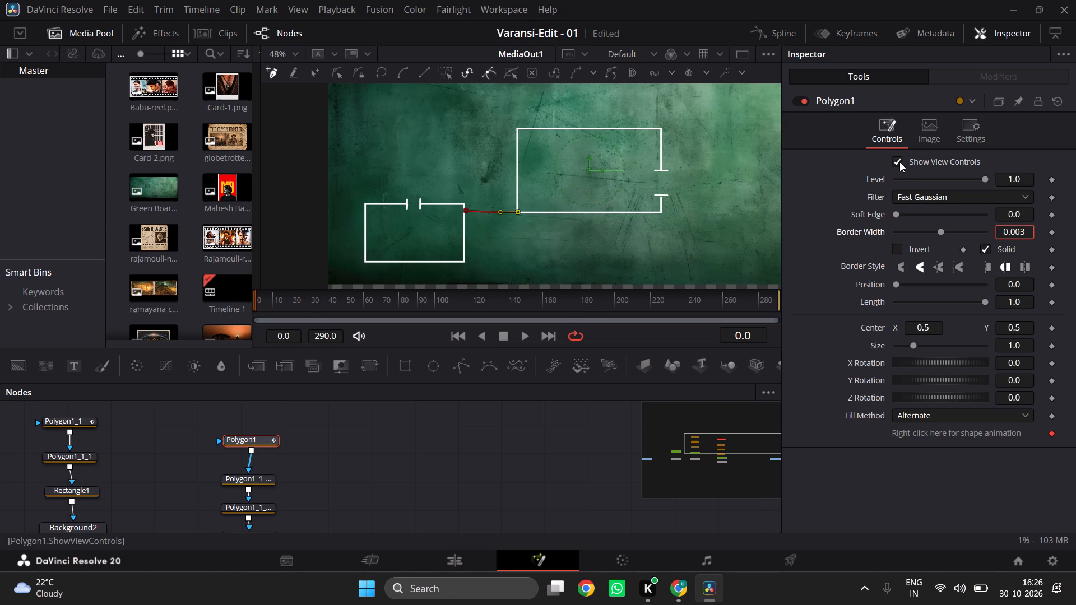
{"action": "left_click", "coordinate": [899, 162]}
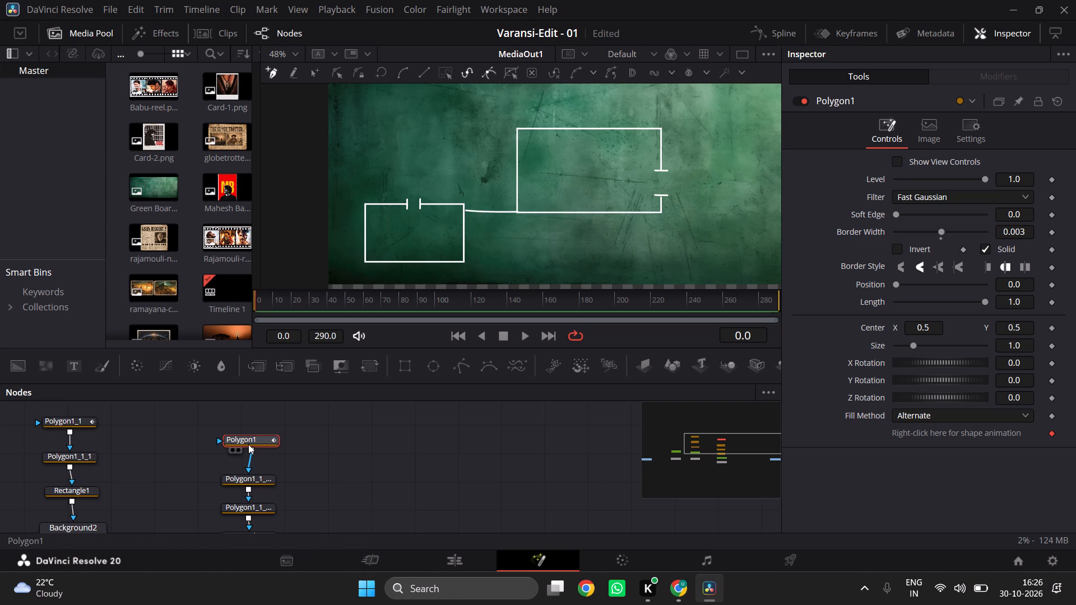
Tilt the connecting line with Z Rotation 10.4 and move it between the two rooms with Center X 0.48 and Y 0.551.
{"action": "left_click", "coordinate": [936, 362]}
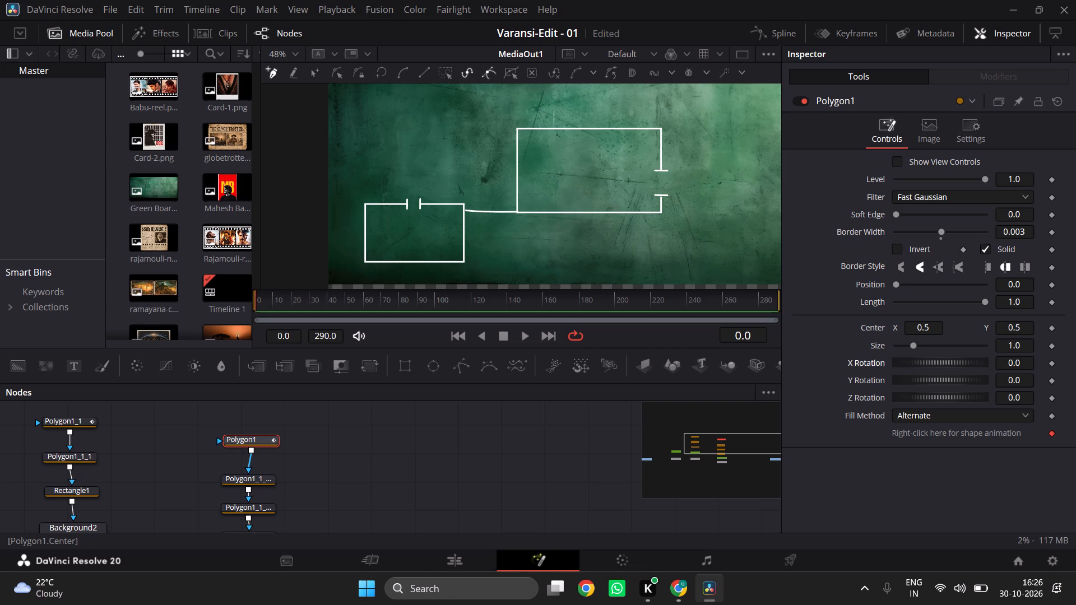
{"action": "left_click", "coordinate": [930, 397]}
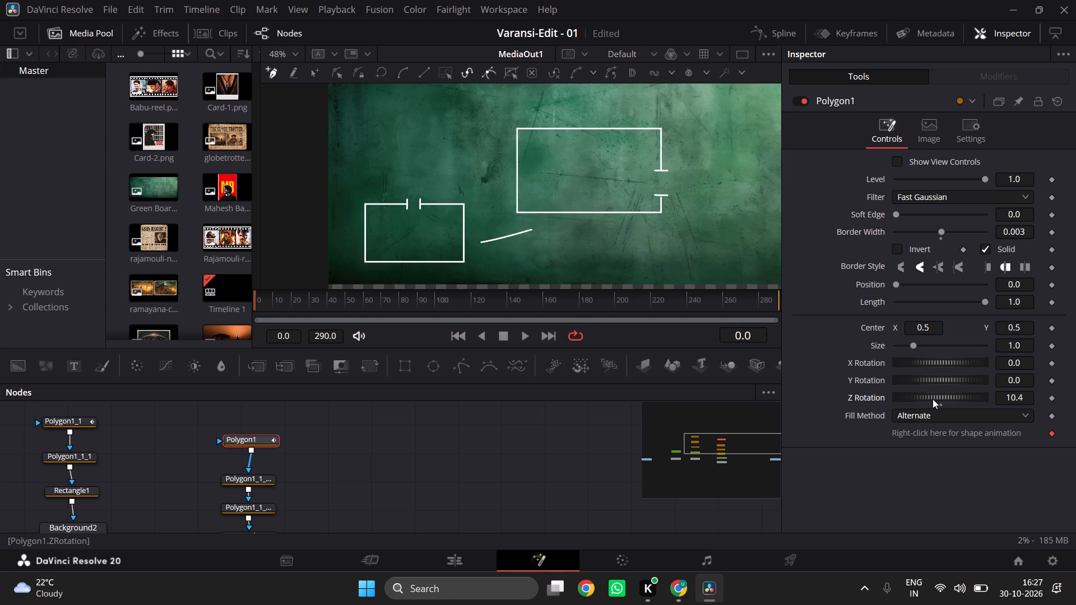
{"action": "left_click", "coordinate": [936, 362]}
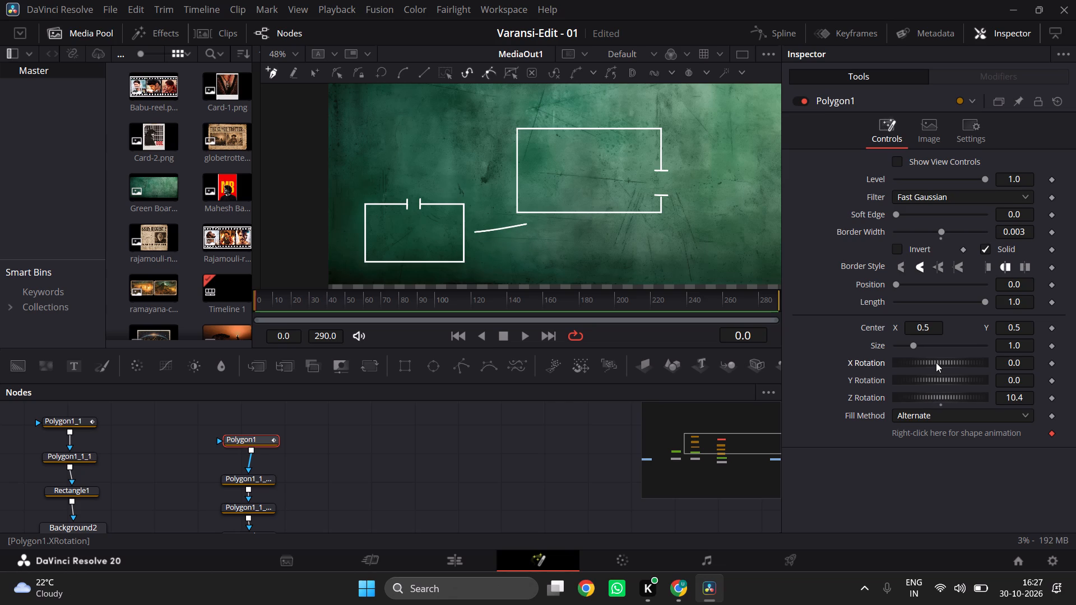
{"action": "left_click_drag", "start_coordinate": [926, 332], "coordinate": [914, 330]}
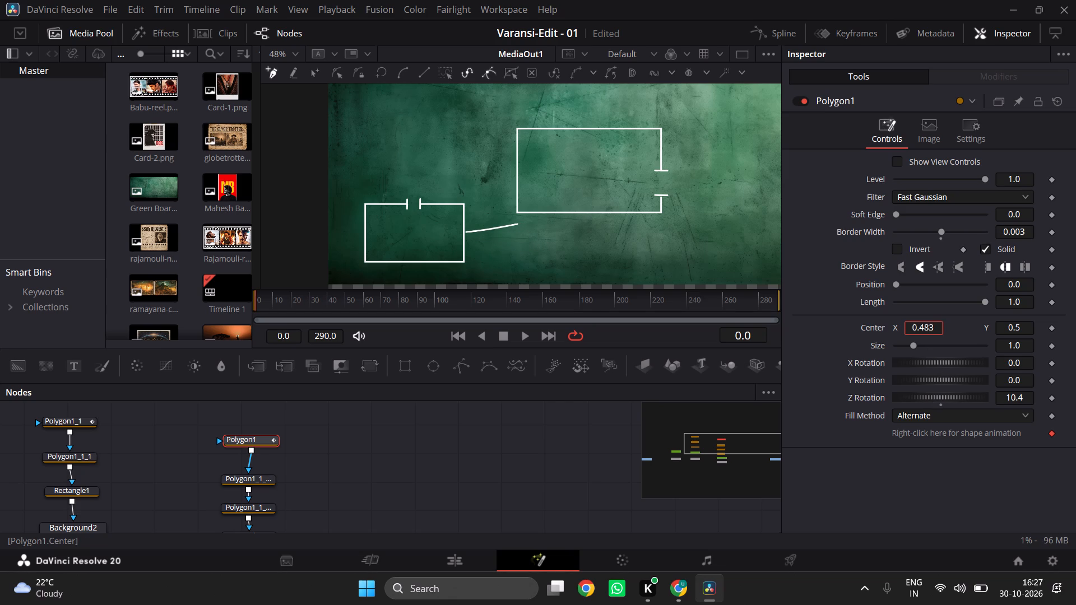
{"action": "left_click_drag", "start_coordinate": [914, 330], "coordinate": [912, 330]}
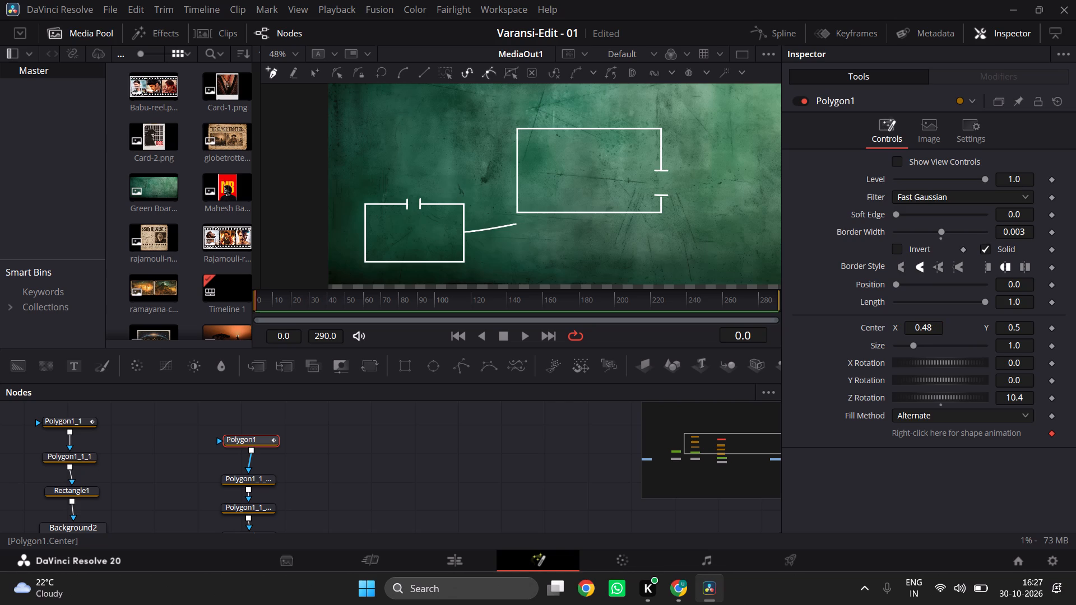
{"action": "left_click_drag", "start_coordinate": [1003, 327], "coordinate": [1014, 327]}
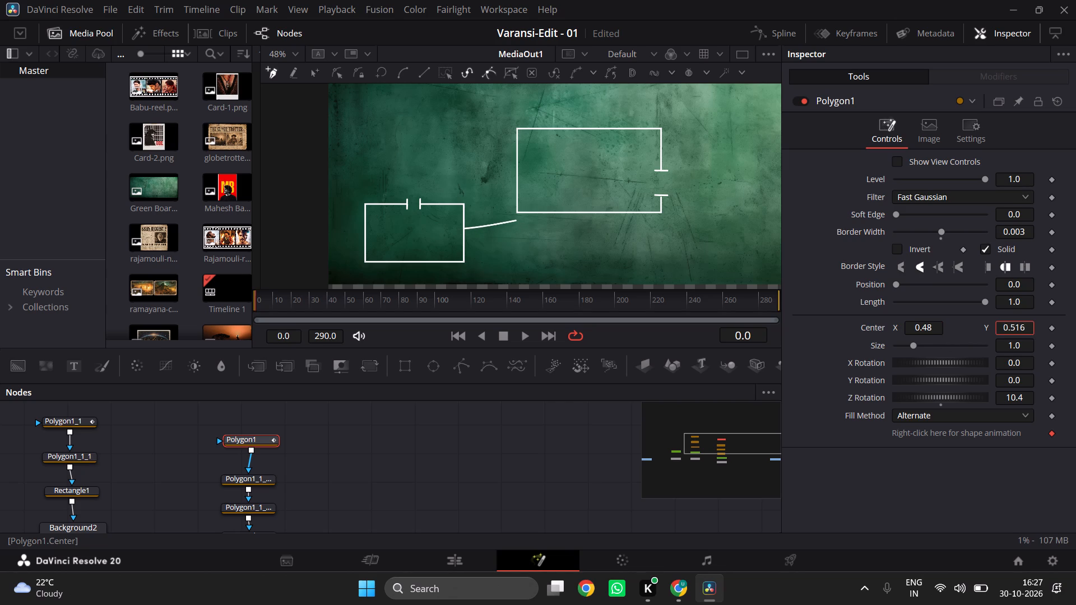
{"action": "left_click_drag", "start_coordinate": [1014, 327], "coordinate": [1035, 329]}
{"action": "left_click_drag", "start_coordinate": [1035, 329], "coordinate": [1036, 329]}
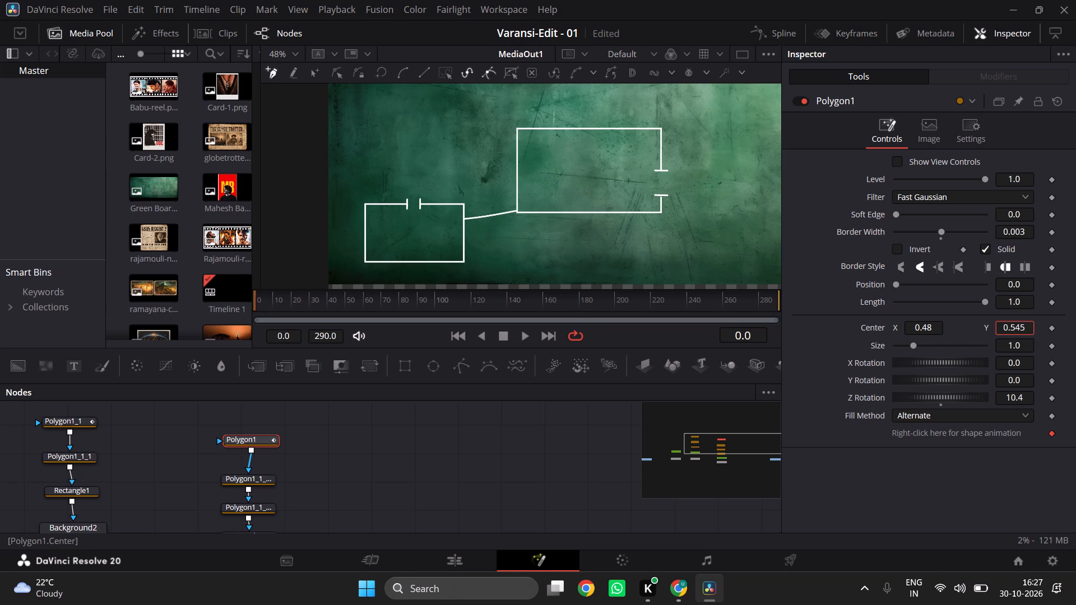
{"action": "left_click_drag", "start_coordinate": [1036, 329], "coordinate": [1039, 330]}
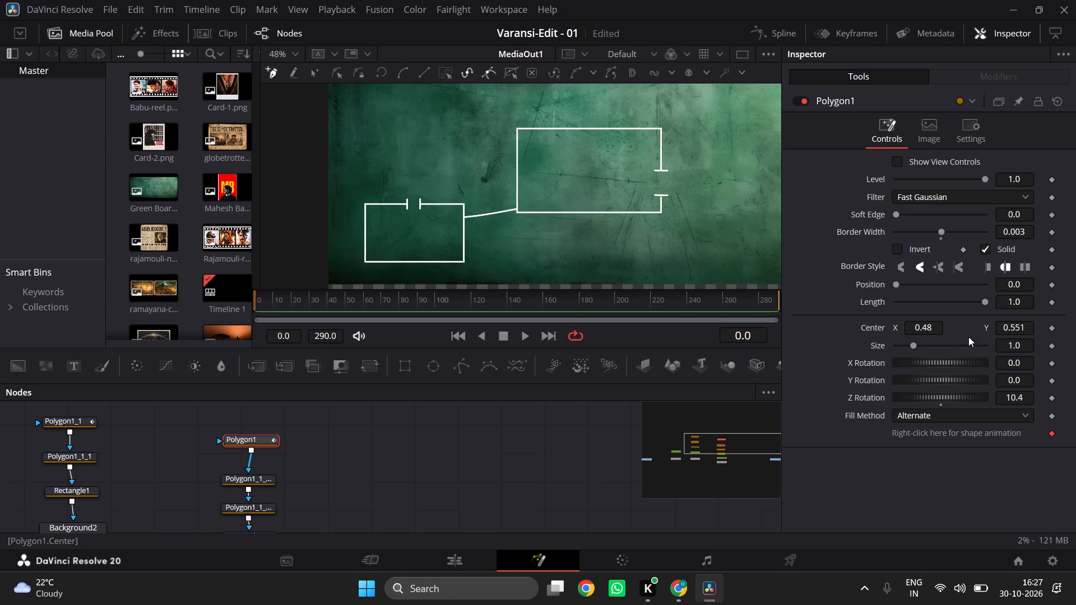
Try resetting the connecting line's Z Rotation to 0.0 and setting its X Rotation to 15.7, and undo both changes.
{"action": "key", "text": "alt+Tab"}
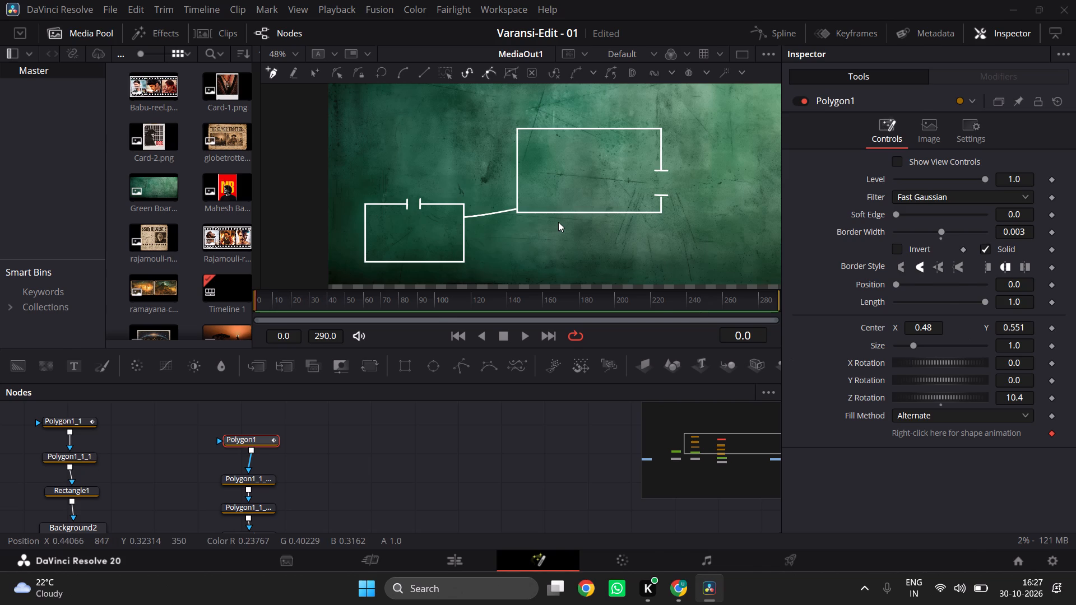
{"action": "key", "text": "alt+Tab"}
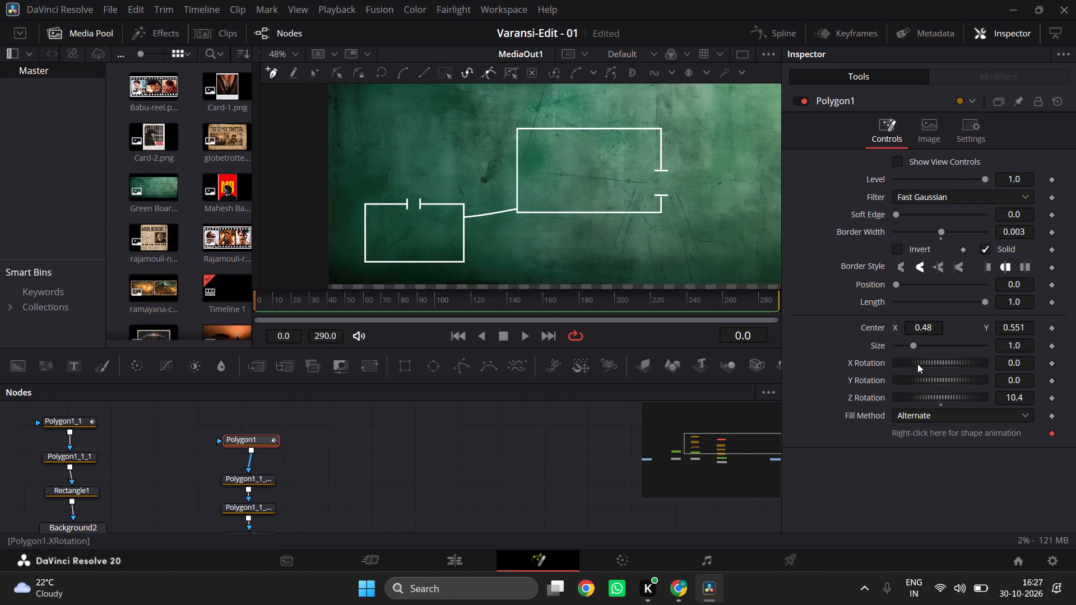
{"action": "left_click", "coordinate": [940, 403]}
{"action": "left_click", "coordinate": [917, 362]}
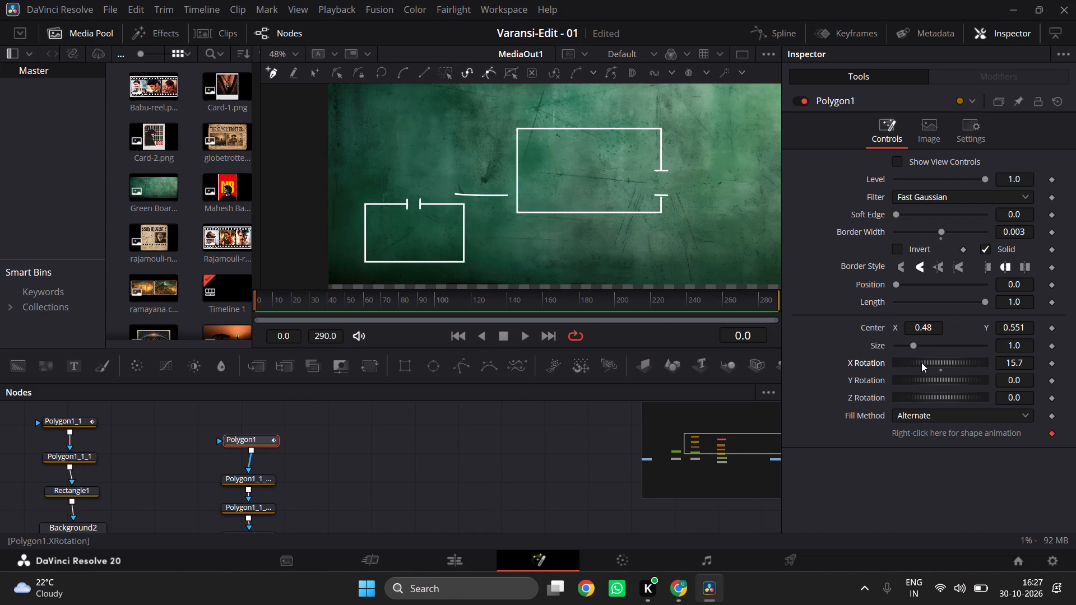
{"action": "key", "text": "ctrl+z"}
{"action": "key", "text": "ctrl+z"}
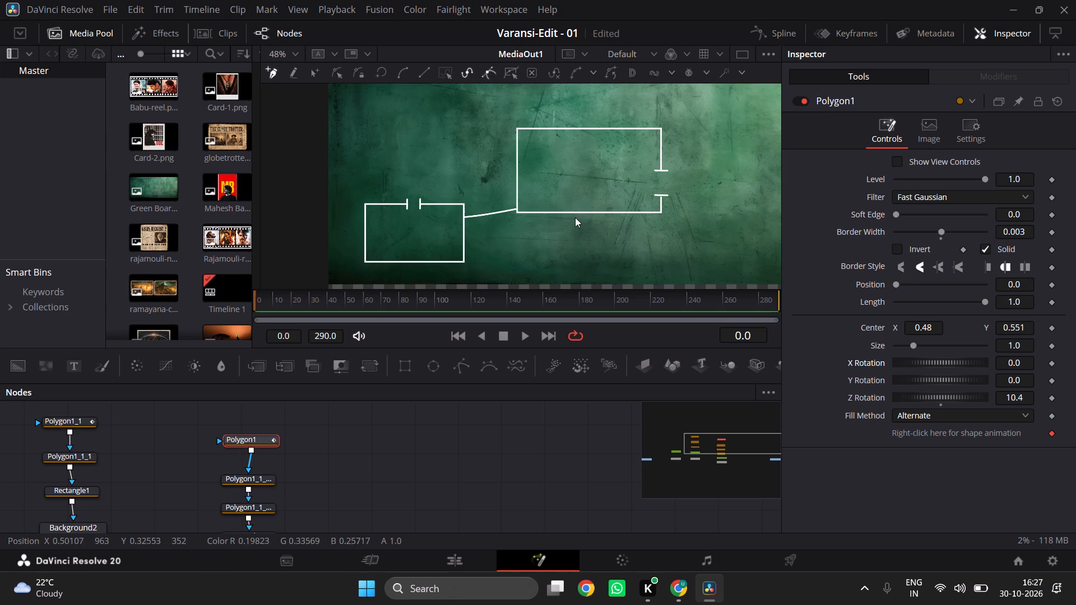
After checking the tutorial's layout in Chrome, duplicate the larger room's Merge2, Background2, Rectangle1, Polygon1_1_1 and Polygon1_1 nodes between the smaller room's chain and MediaOut1.
{"action": "key", "text": "alt+Tab"}
{"action": "key", "text": "alt+Tab"}
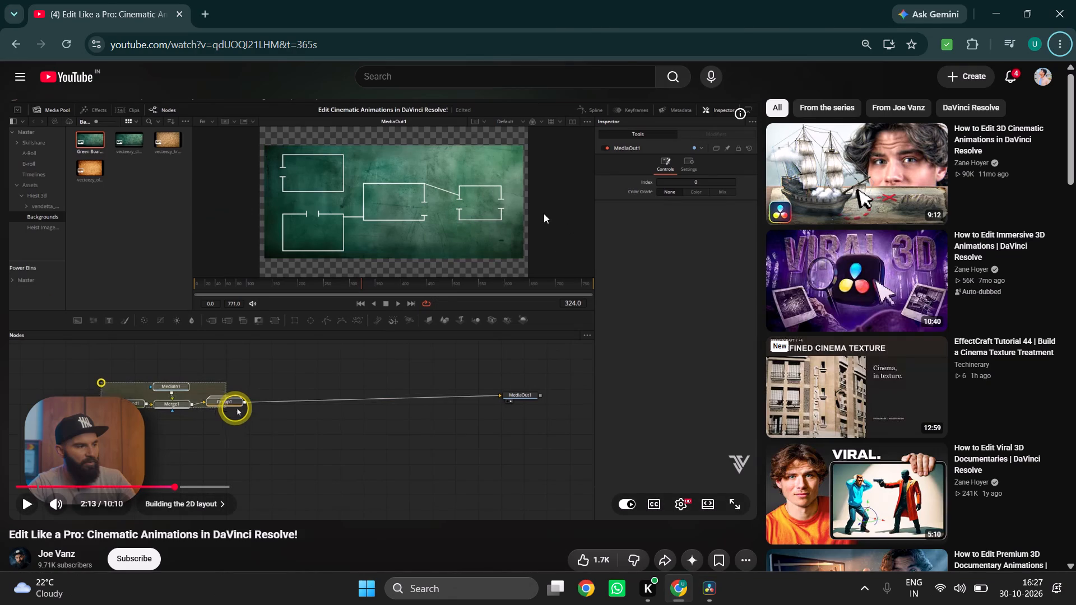
{"action": "scroll", "coordinate": [366, 454], "scroll_direction": "down", "scroll_amount": 1}
{"action": "scroll", "coordinate": [306, 471], "scroll_direction": "down", "scroll_amount": 1}
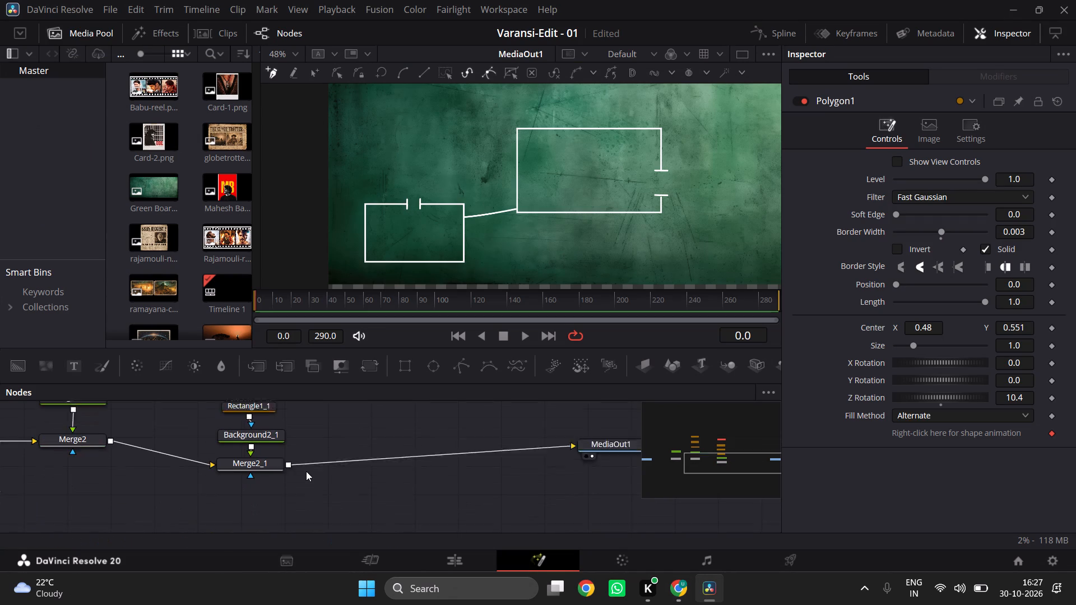
{"action": "scroll", "coordinate": [306, 471], "scroll_direction": "down", "scroll_amount": 1}
{"action": "scroll", "coordinate": [306, 471], "scroll_direction": "down", "scroll_amount": 2, "text": "ctrl"}
{"action": "scroll", "coordinate": [342, 463], "scroll_direction": "up", "scroll_amount": 1}
{"action": "scroll", "coordinate": [342, 463], "scroll_direction": "up", "scroll_amount": 1, "text": "ctrl"}
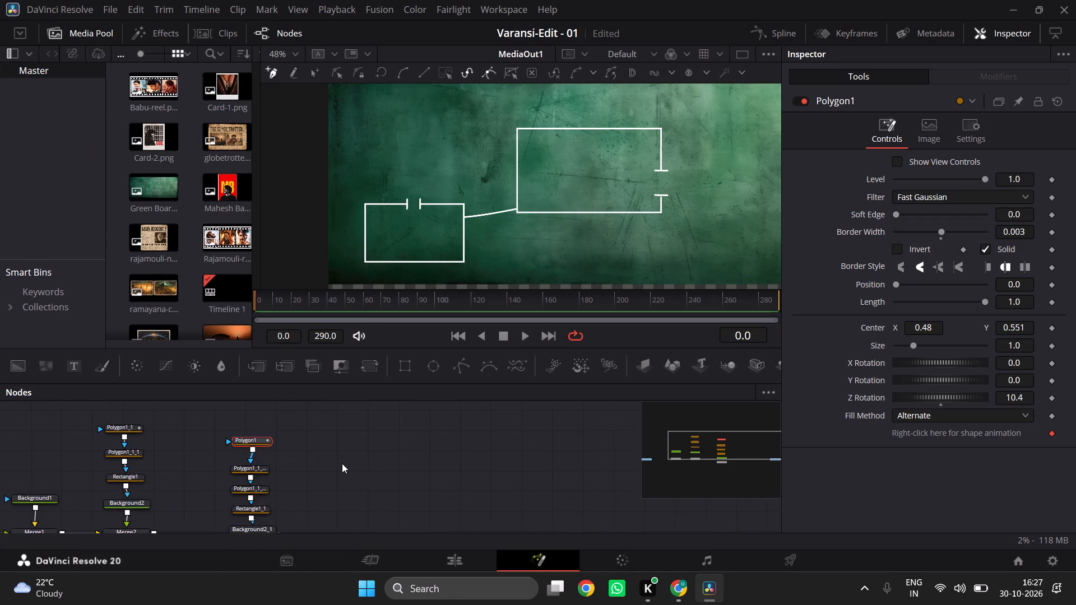
{"action": "scroll", "coordinate": [342, 463], "scroll_direction": "right", "scroll_amount": 1}
{"action": "scroll", "coordinate": [342, 463], "scroll_direction": "down", "scroll_amount": 1}
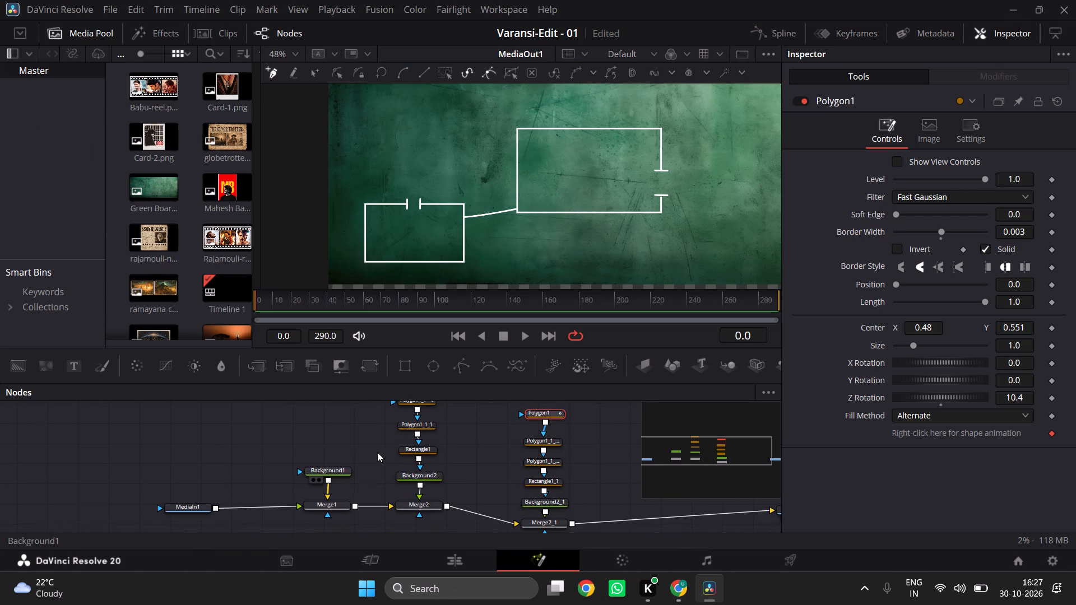
{"action": "scroll", "coordinate": [377, 452], "scroll_direction": "left", "scroll_amount": 1}
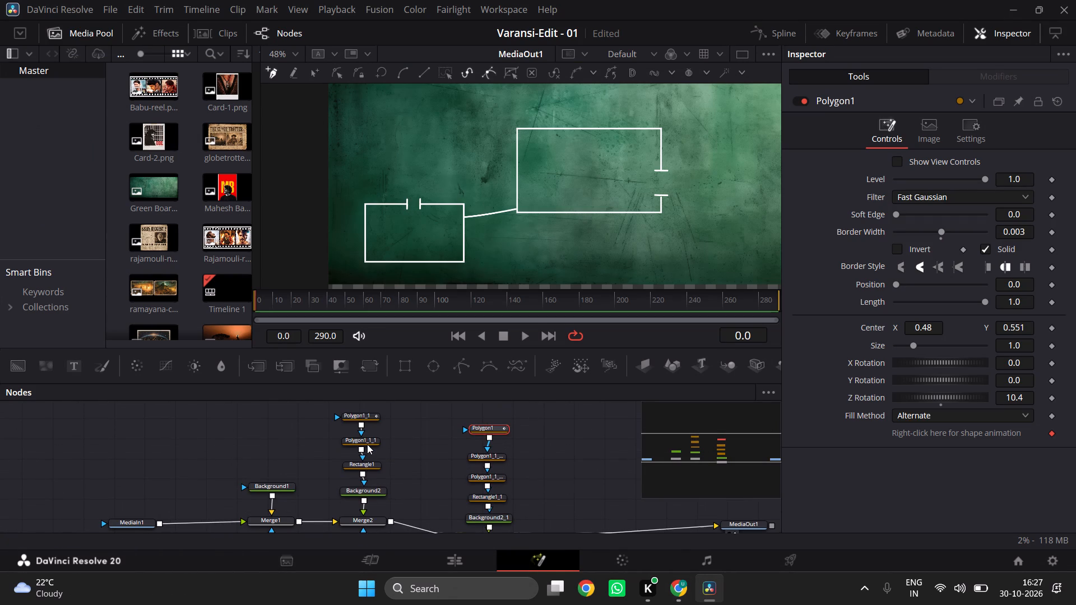
{"action": "scroll", "coordinate": [367, 444], "scroll_direction": "down", "scroll_amount": 1, "text": "ctrl"}
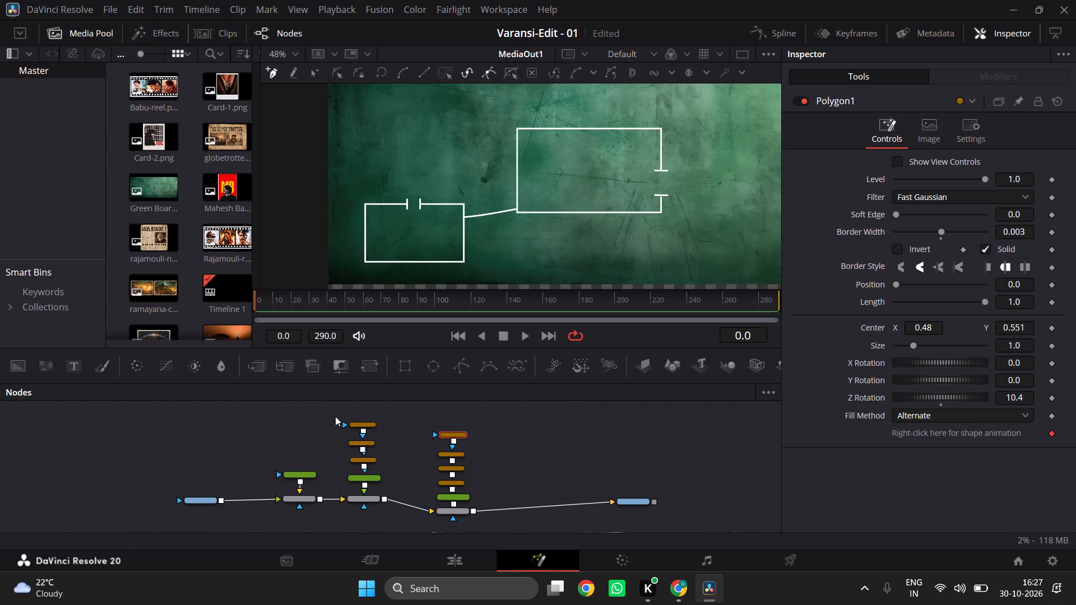
{"action": "left_click_drag", "start_coordinate": [338, 414], "coordinate": [388, 511]}
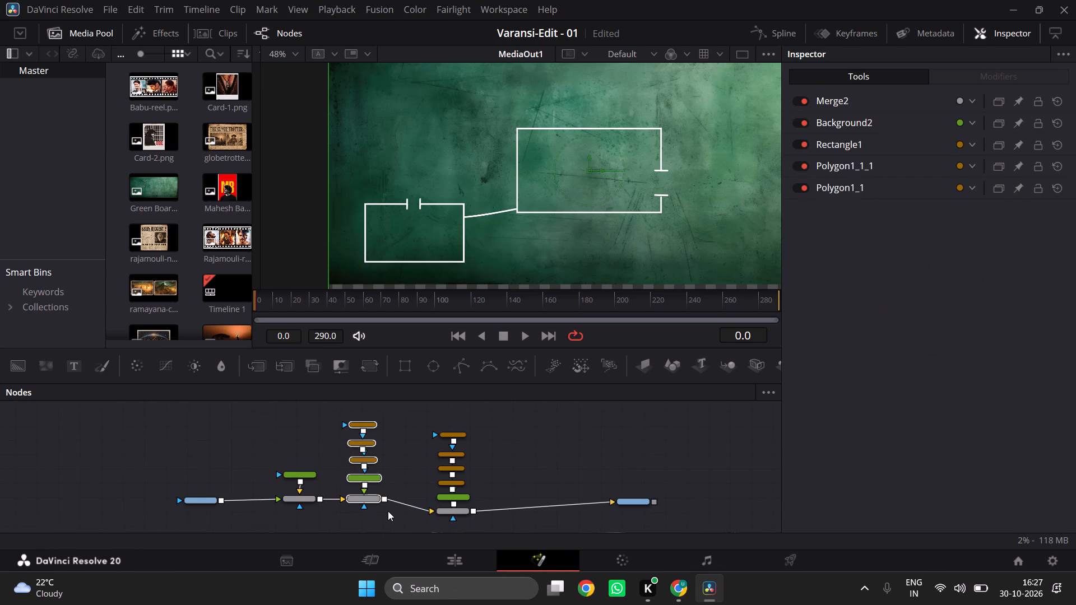
{"action": "key", "text": "ctrl+c"}
{"action": "left_click", "coordinate": [534, 476]}
{"action": "key", "text": "ctrl+v"}
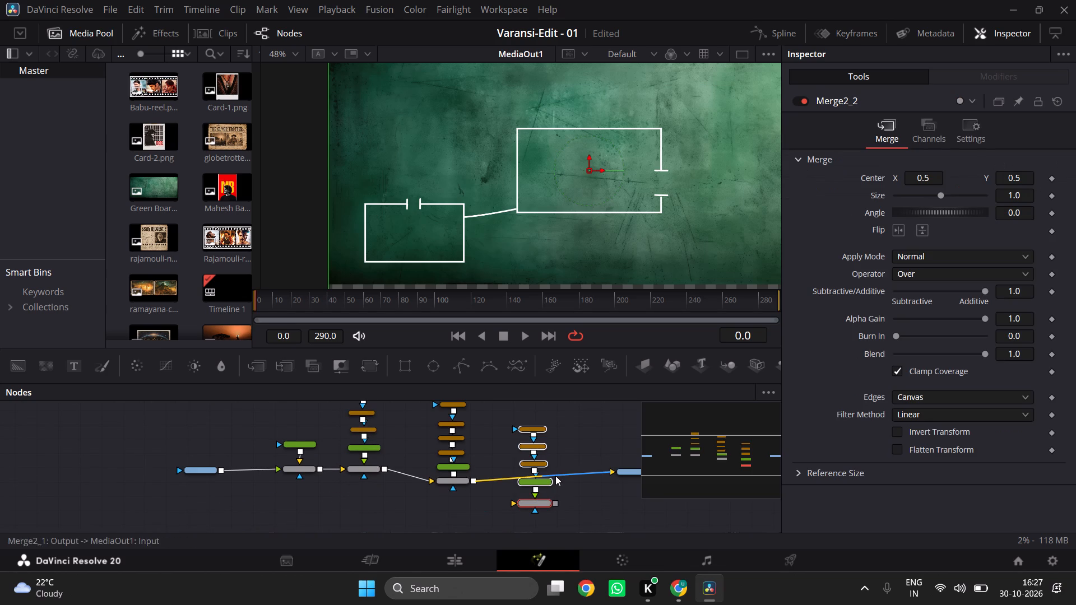
Rewire the duplicated room's Merge2_2 between Merge2_1 and MediaOut1, placing it in line with the other merge nodes.
{"action": "scroll", "coordinate": [554, 486], "scroll_direction": "up", "scroll_amount": 1}
{"action": "left_click_drag", "start_coordinate": [531, 502], "coordinate": [530, 450]}
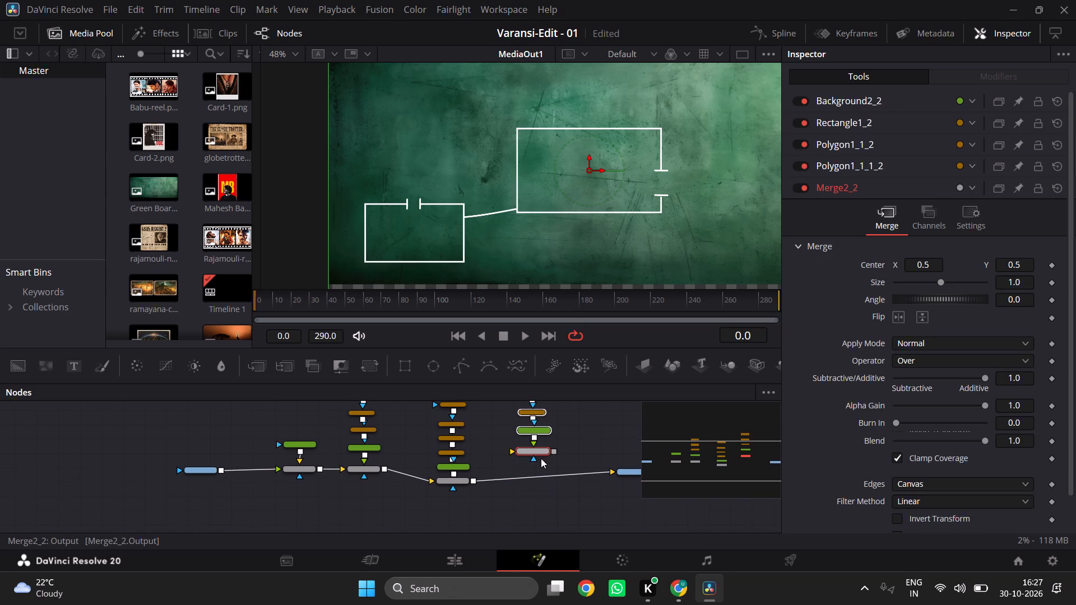
{"action": "left_click", "coordinate": [591, 473]}
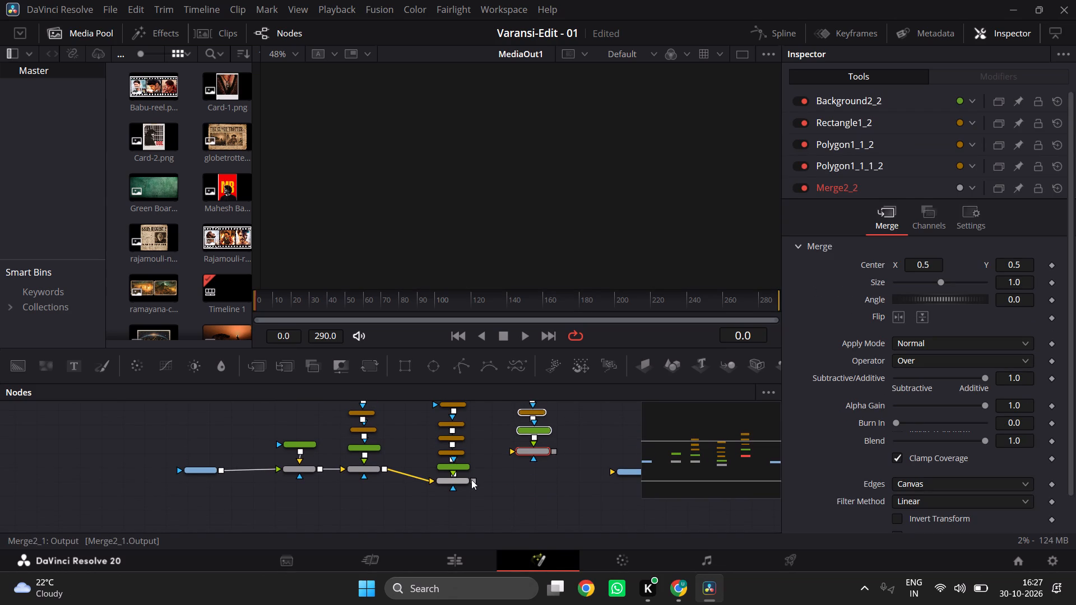
{"action": "left_click_drag", "start_coordinate": [471, 480], "coordinate": [514, 449]}
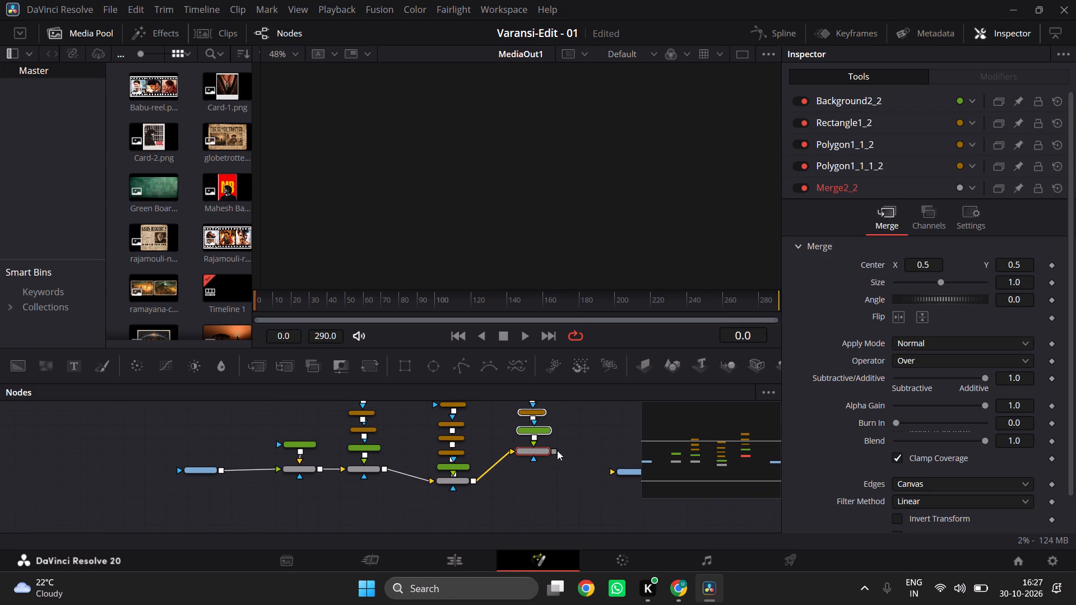
{"action": "left_click_drag", "start_coordinate": [555, 454], "coordinate": [610, 471]}
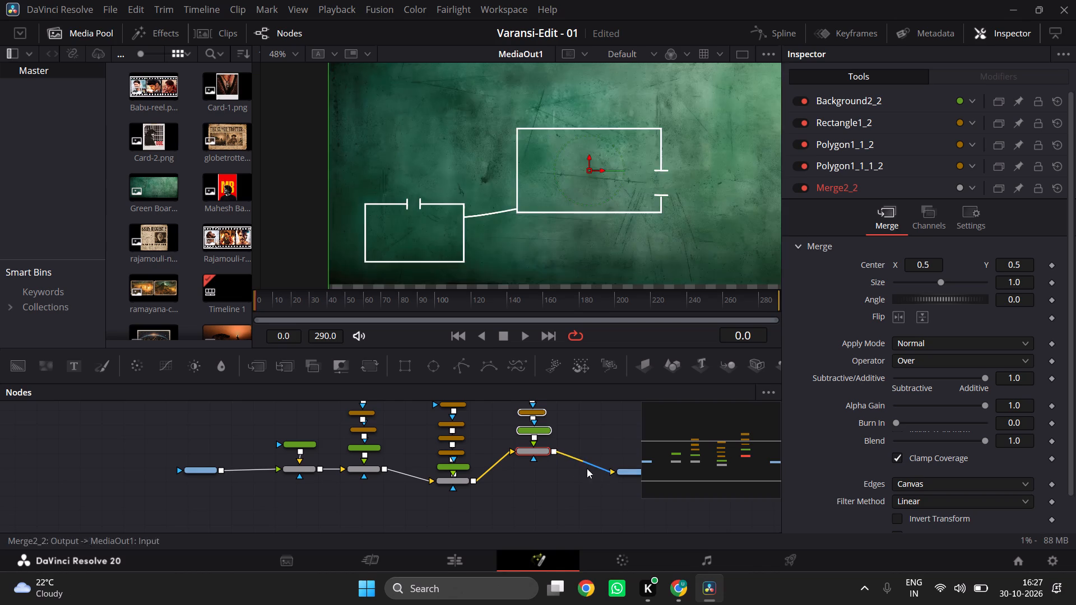
{"action": "left_click_drag", "start_coordinate": [535, 452], "coordinate": [537, 481]}
Move the duplicated room's Rectangle1_2 to Center X 0.195 and check its placement against the tutorial's layout in Chrome.
{"action": "scroll", "coordinate": [570, 454], "scroll_direction": "up", "scroll_amount": 1, "text": "ctrl"}
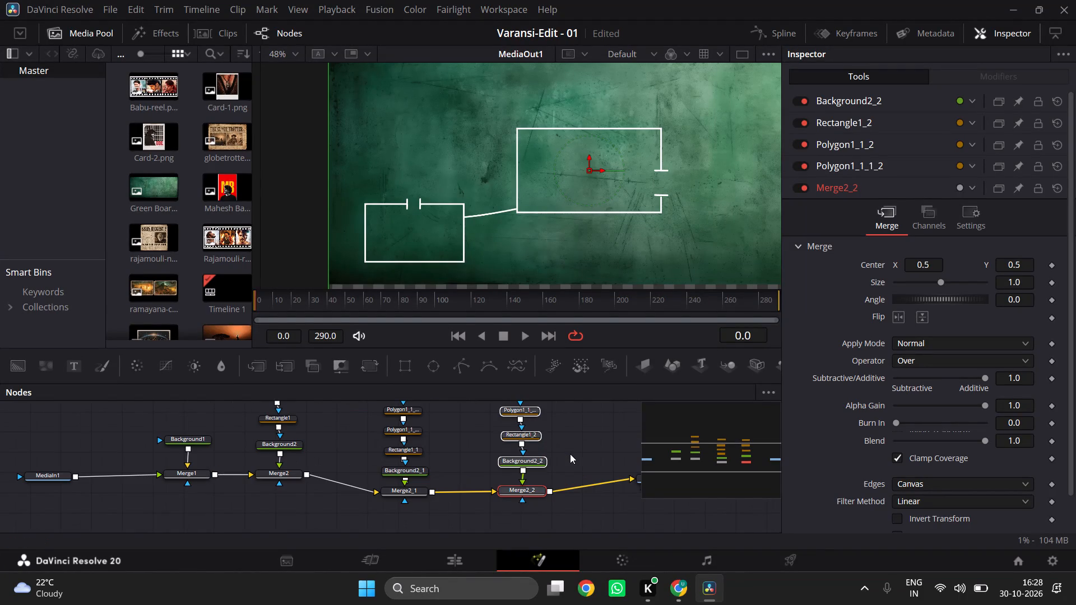
{"action": "scroll", "coordinate": [570, 454], "scroll_direction": "left", "scroll_amount": 1}
{"action": "scroll", "coordinate": [570, 454], "scroll_direction": "up", "scroll_amount": 1, "text": "ctrl"}
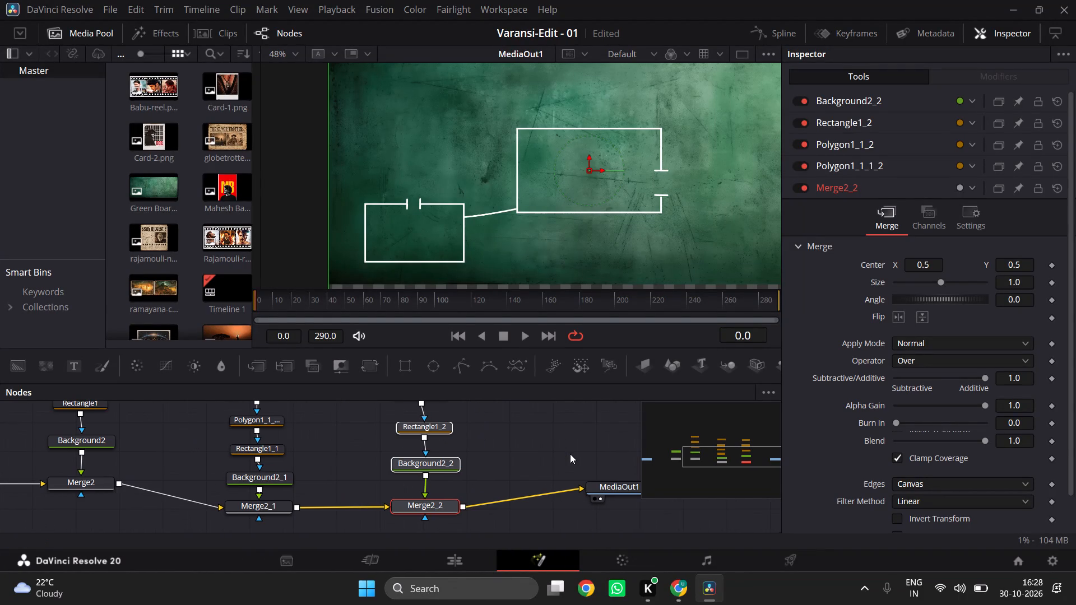
{"action": "scroll", "coordinate": [486, 411], "scroll_direction": "up", "scroll_amount": 1}
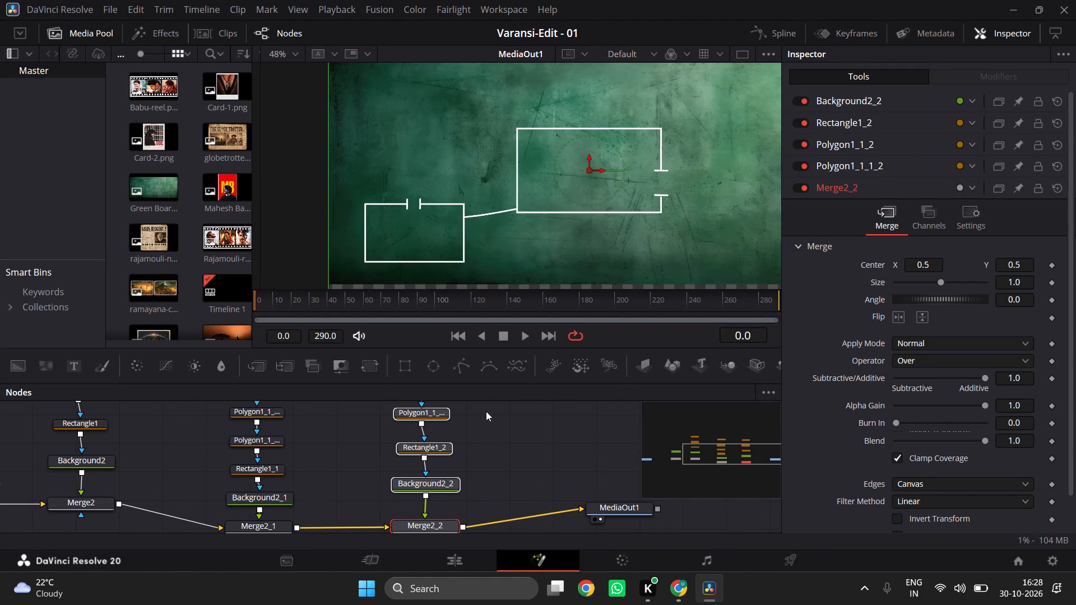
{"action": "left_click", "coordinate": [442, 452]}
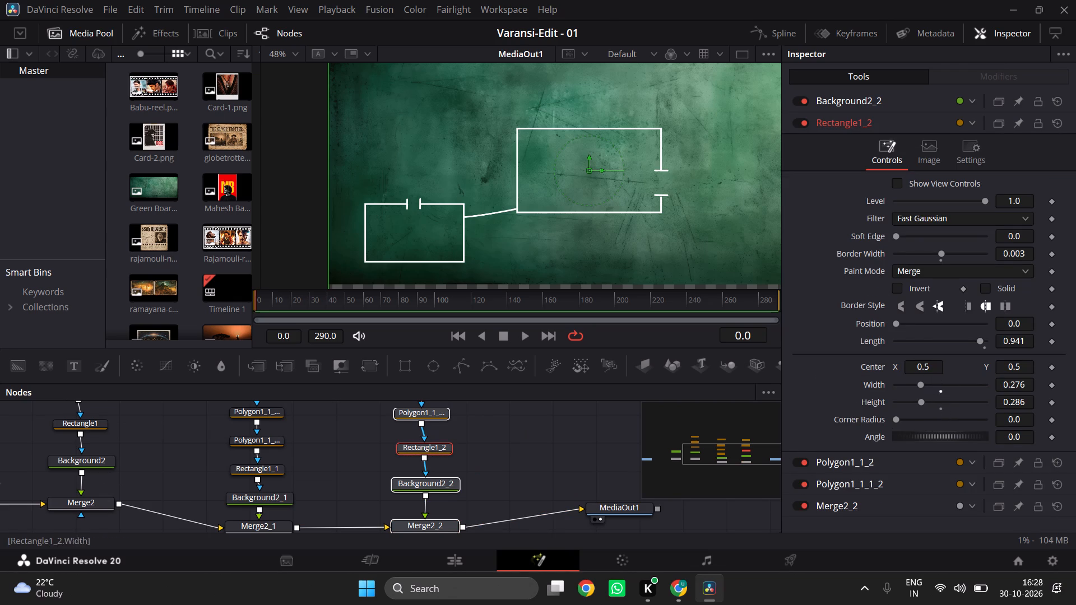
{"action": "left_click_drag", "start_coordinate": [926, 369], "coordinate": [820, 367]}
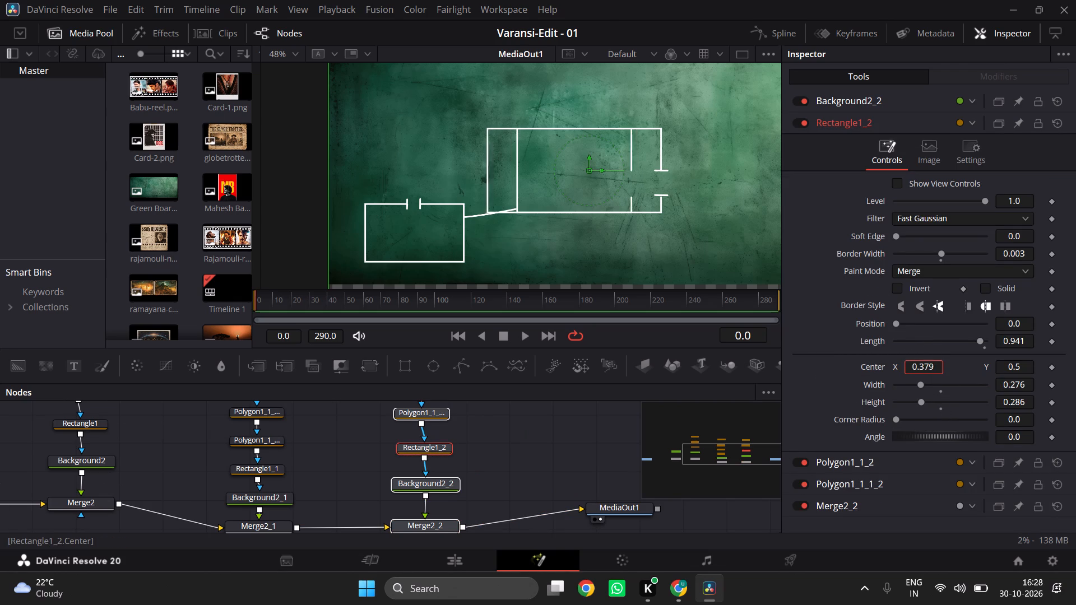
{"action": "left_click_drag", "start_coordinate": [820, 367], "coordinate": [712, 365]}
{"action": "key", "text": "alt+Tab"}
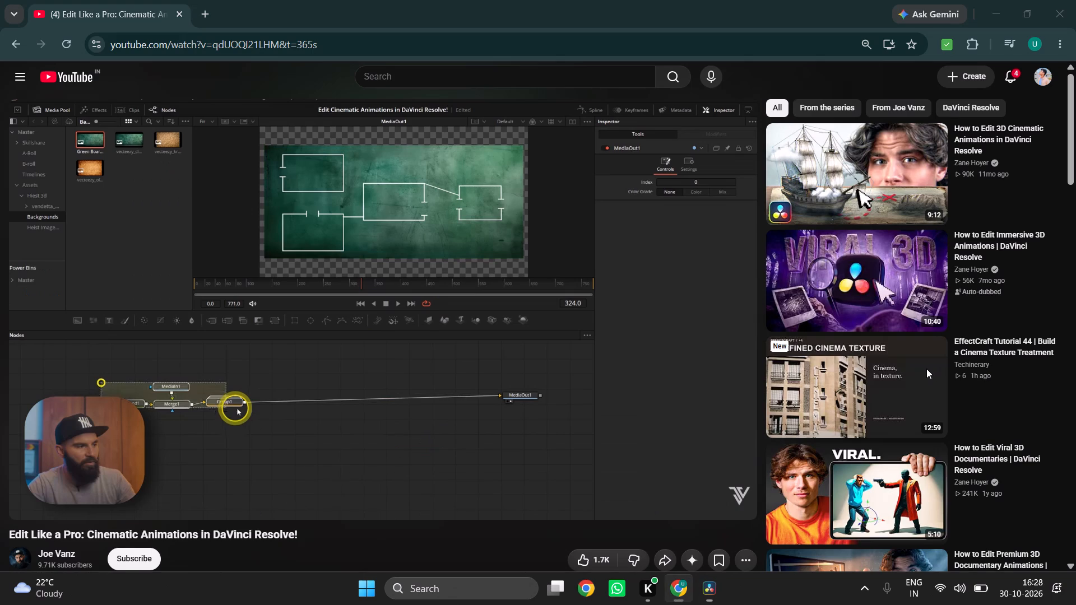
{"action": "key", "text": "alt+Tab"}
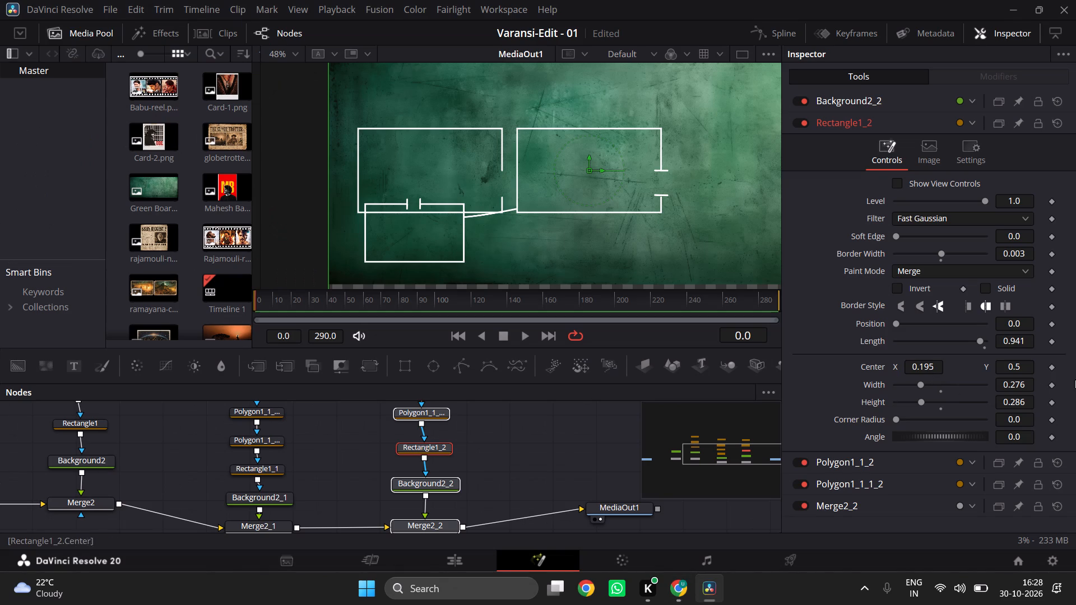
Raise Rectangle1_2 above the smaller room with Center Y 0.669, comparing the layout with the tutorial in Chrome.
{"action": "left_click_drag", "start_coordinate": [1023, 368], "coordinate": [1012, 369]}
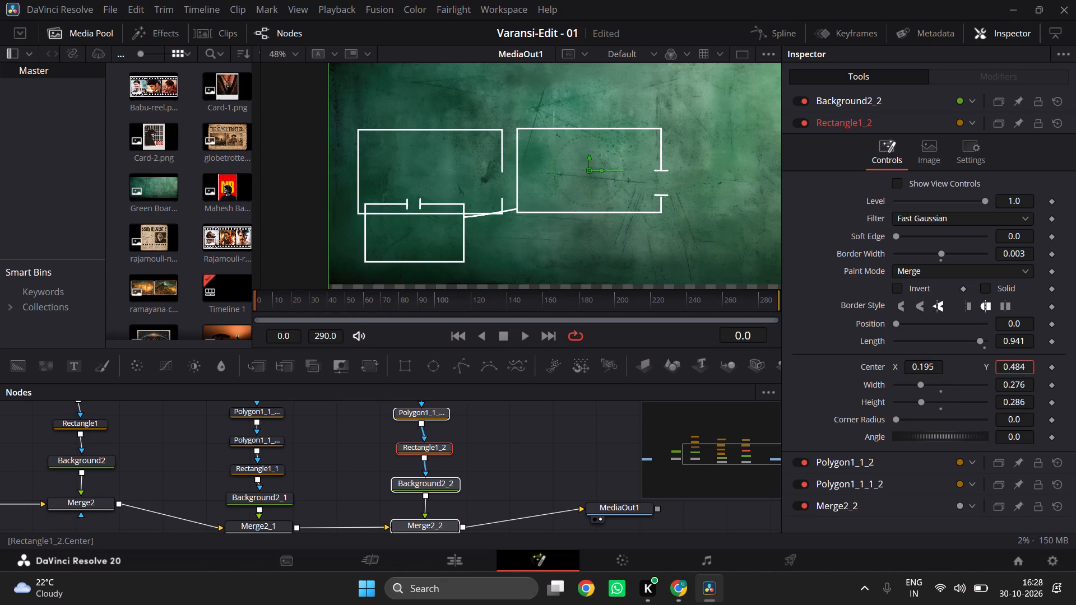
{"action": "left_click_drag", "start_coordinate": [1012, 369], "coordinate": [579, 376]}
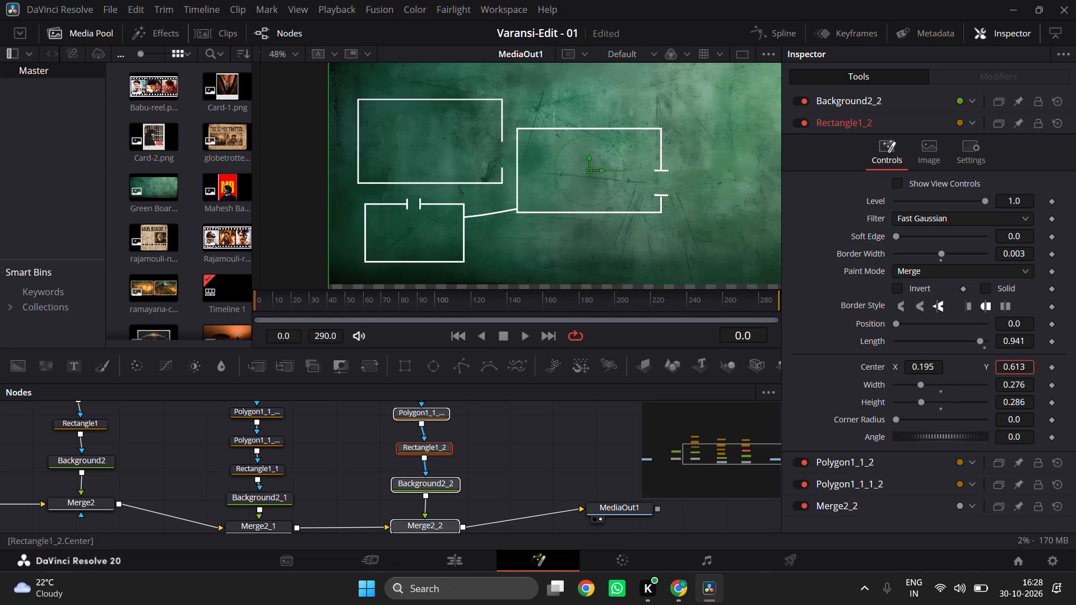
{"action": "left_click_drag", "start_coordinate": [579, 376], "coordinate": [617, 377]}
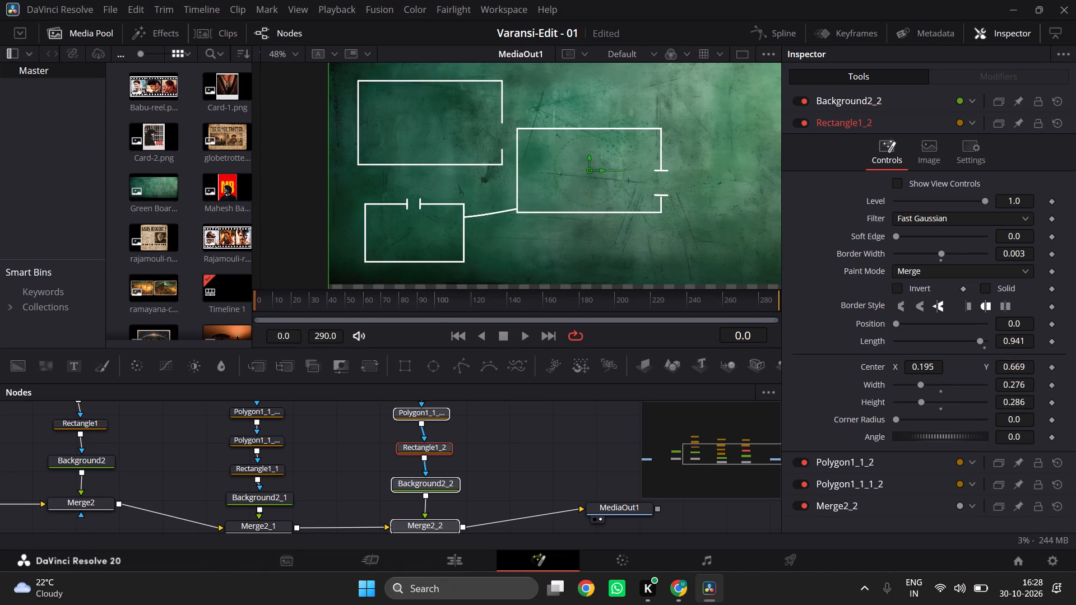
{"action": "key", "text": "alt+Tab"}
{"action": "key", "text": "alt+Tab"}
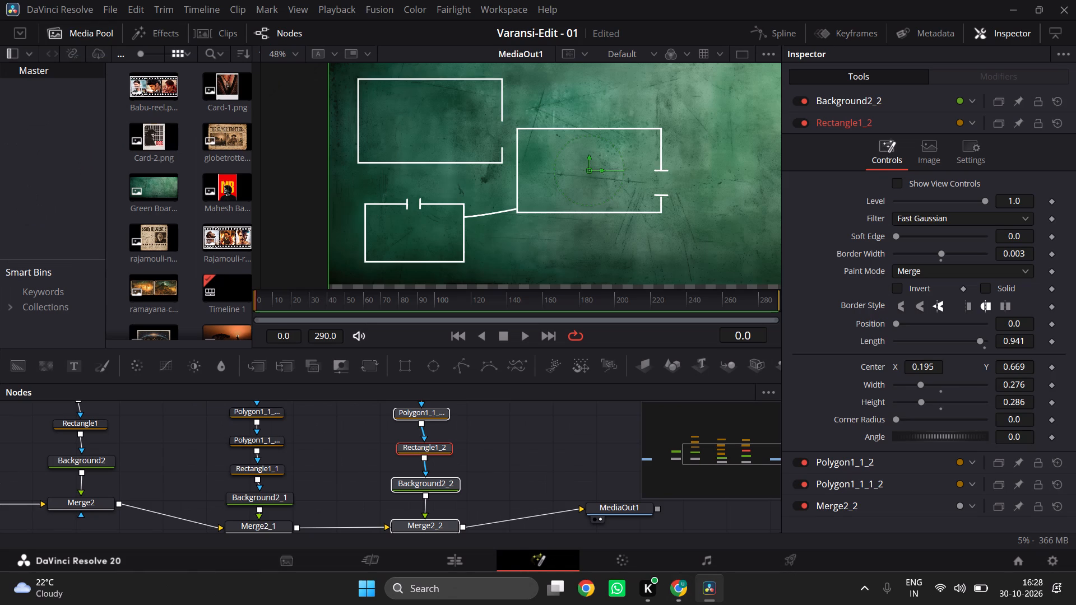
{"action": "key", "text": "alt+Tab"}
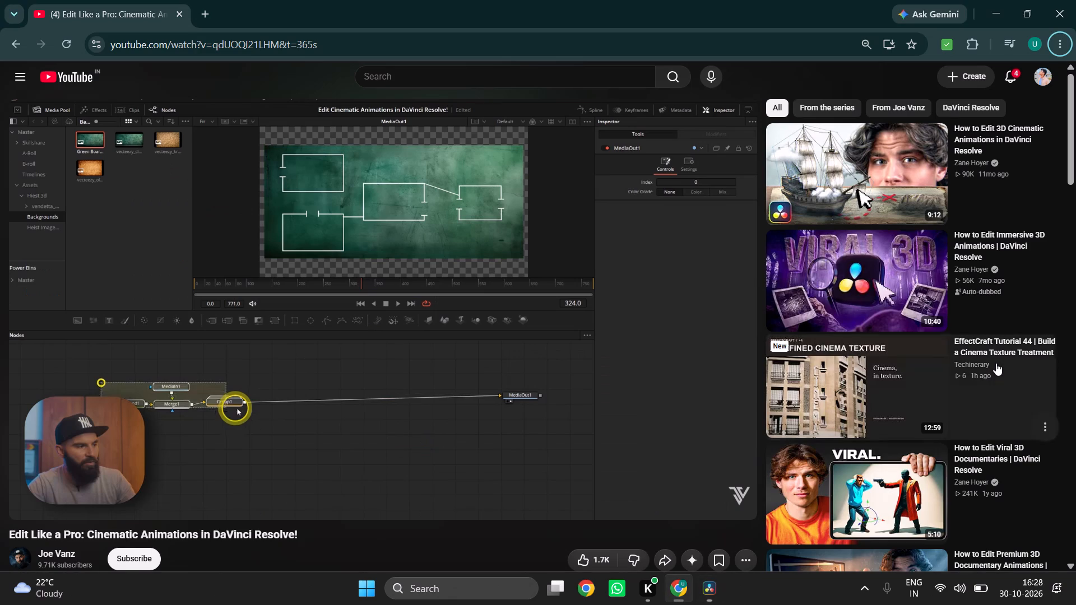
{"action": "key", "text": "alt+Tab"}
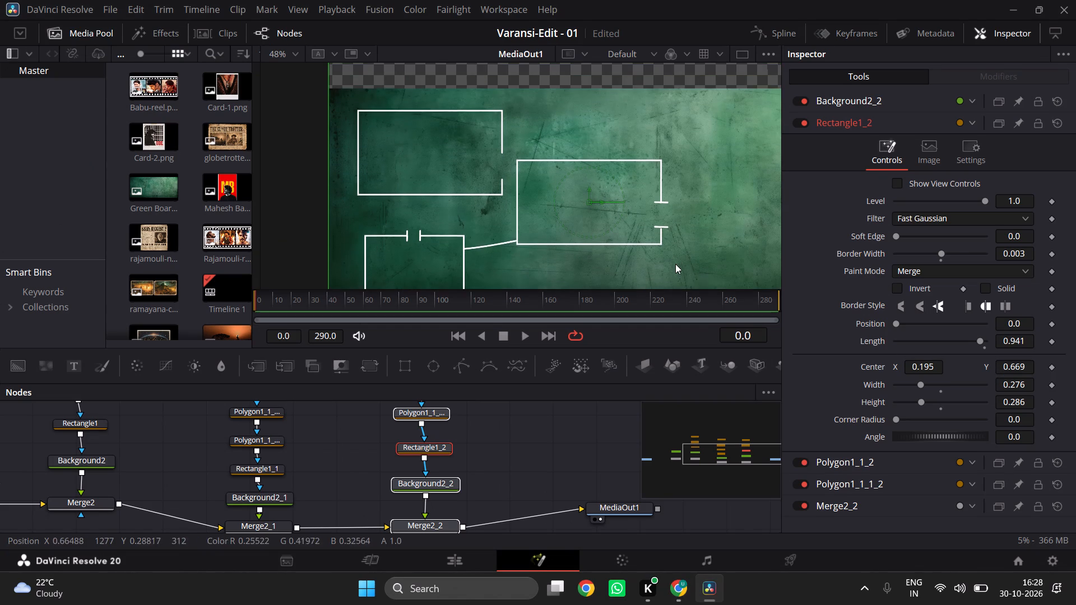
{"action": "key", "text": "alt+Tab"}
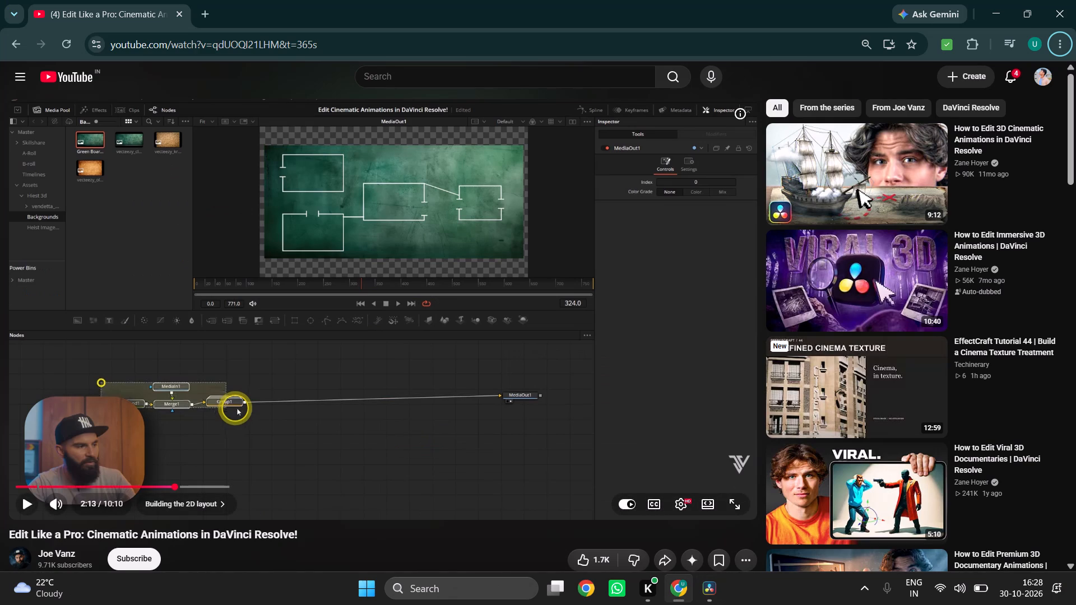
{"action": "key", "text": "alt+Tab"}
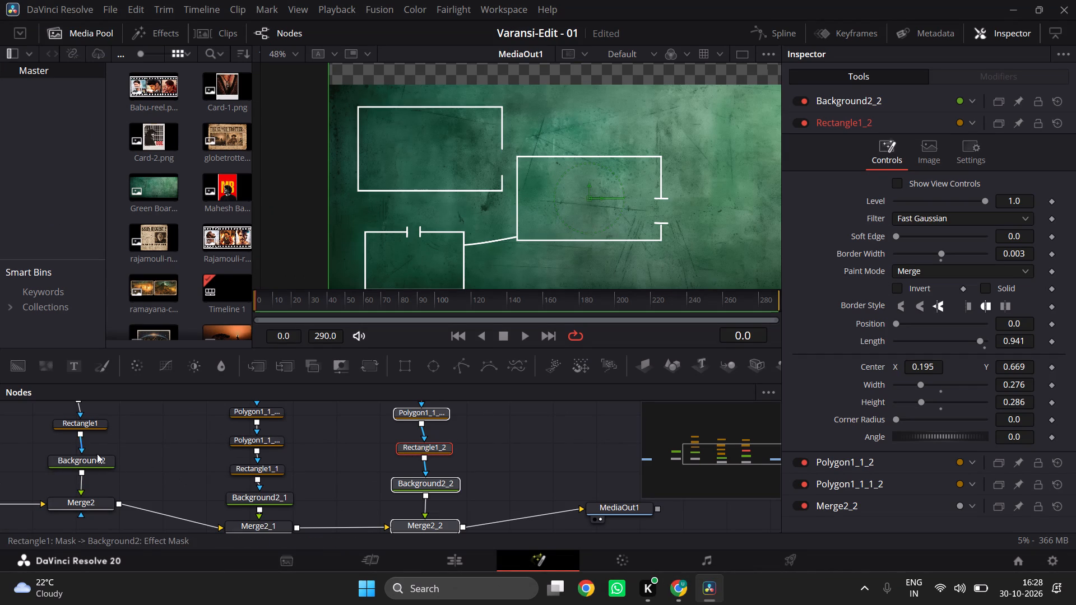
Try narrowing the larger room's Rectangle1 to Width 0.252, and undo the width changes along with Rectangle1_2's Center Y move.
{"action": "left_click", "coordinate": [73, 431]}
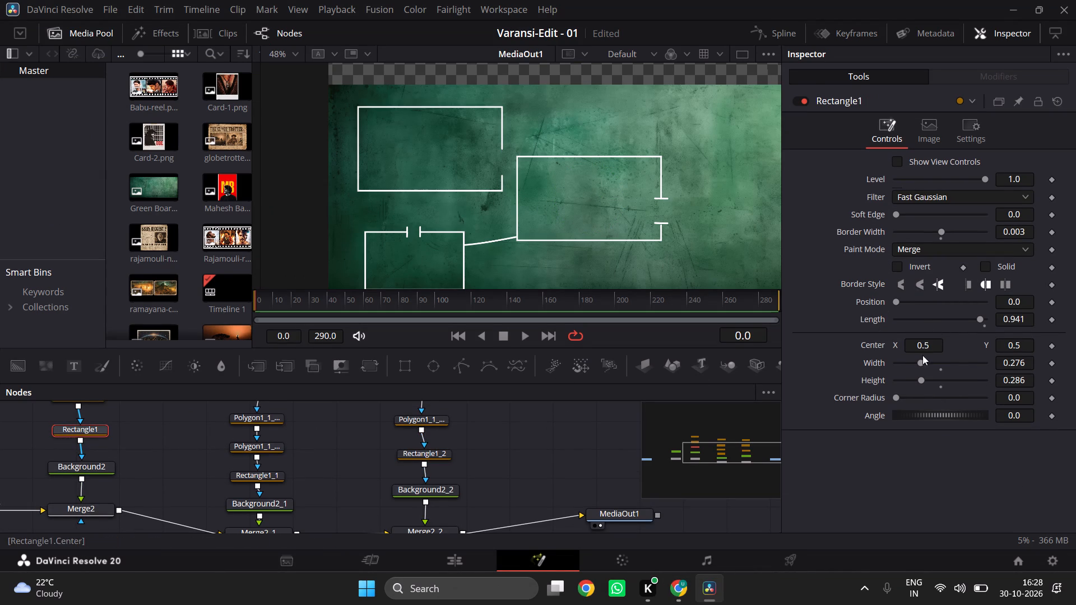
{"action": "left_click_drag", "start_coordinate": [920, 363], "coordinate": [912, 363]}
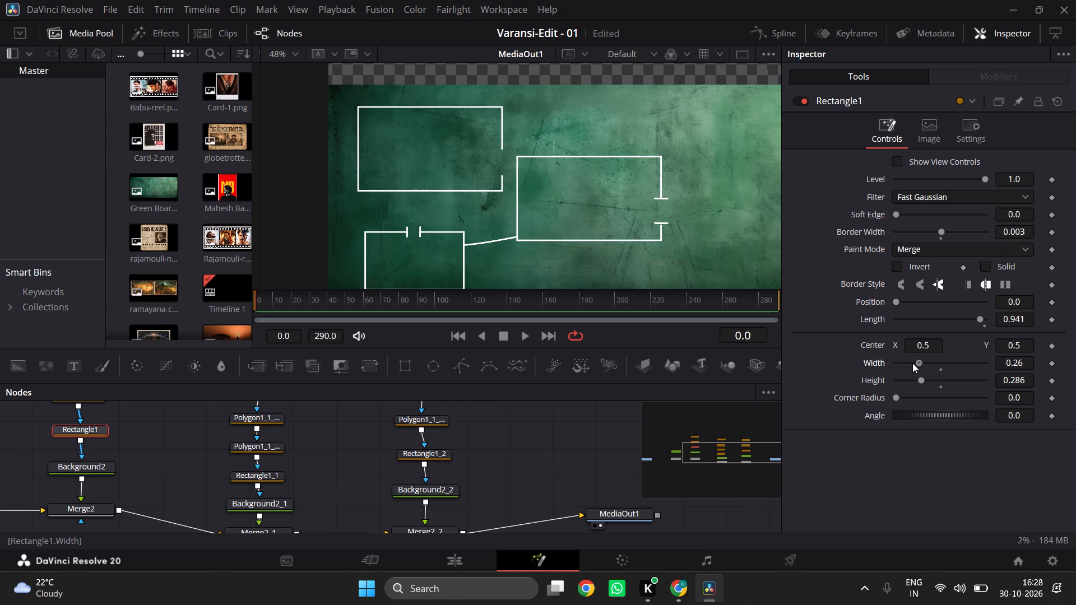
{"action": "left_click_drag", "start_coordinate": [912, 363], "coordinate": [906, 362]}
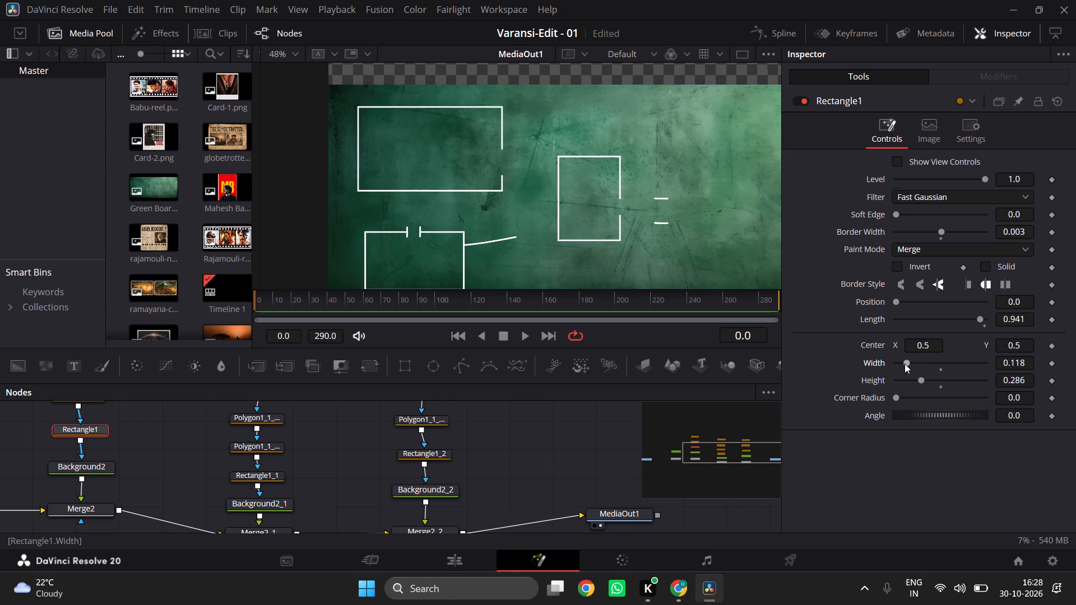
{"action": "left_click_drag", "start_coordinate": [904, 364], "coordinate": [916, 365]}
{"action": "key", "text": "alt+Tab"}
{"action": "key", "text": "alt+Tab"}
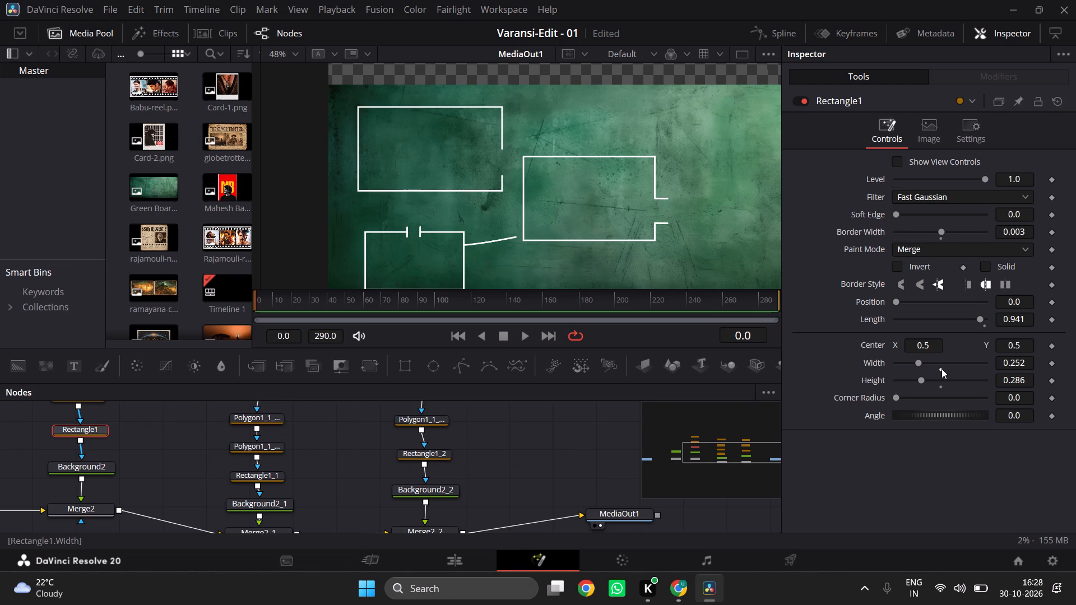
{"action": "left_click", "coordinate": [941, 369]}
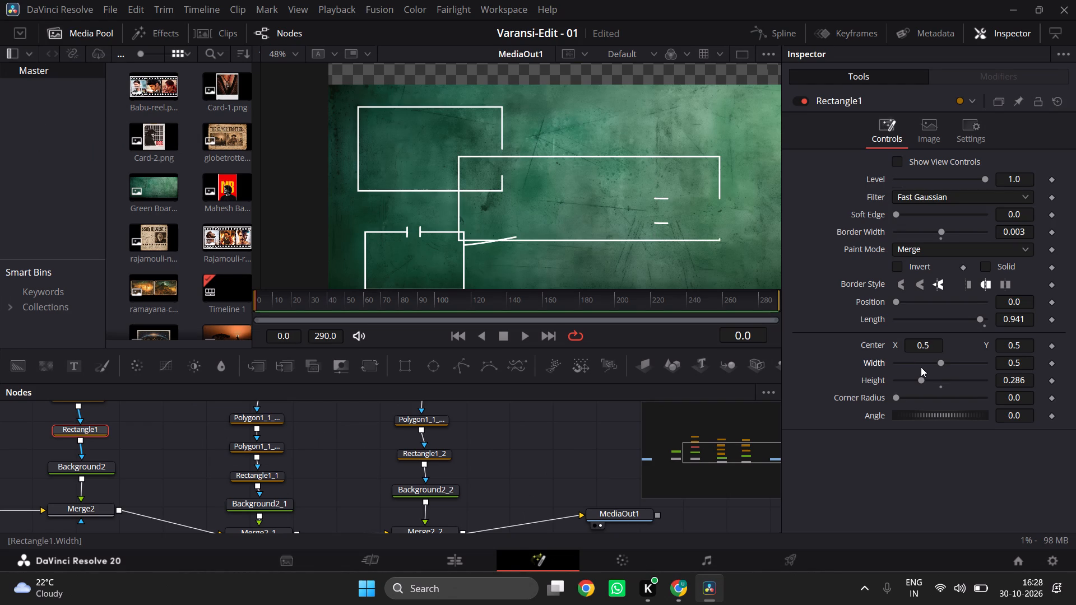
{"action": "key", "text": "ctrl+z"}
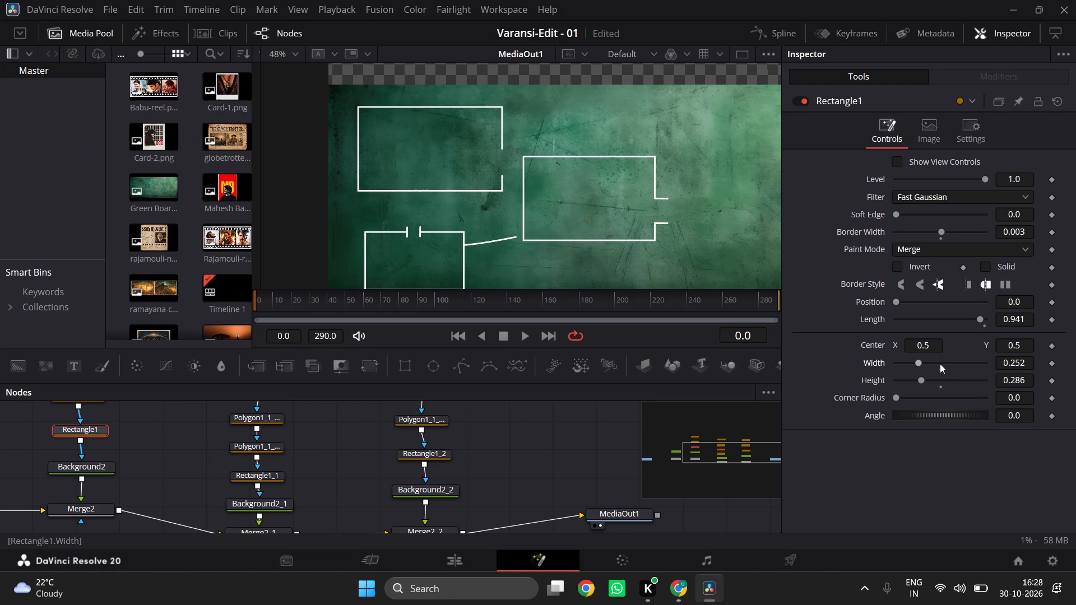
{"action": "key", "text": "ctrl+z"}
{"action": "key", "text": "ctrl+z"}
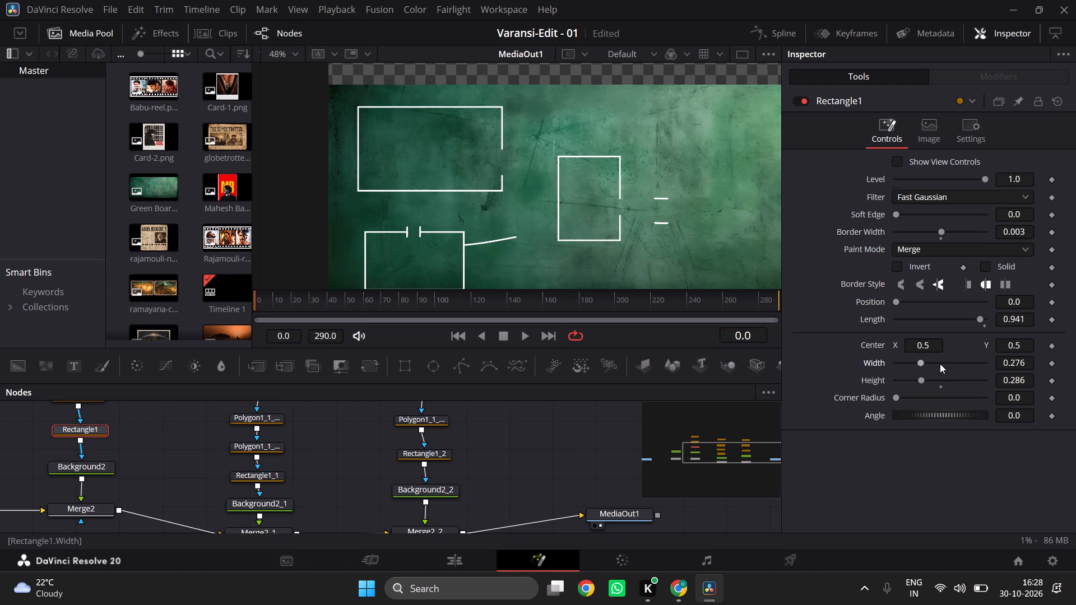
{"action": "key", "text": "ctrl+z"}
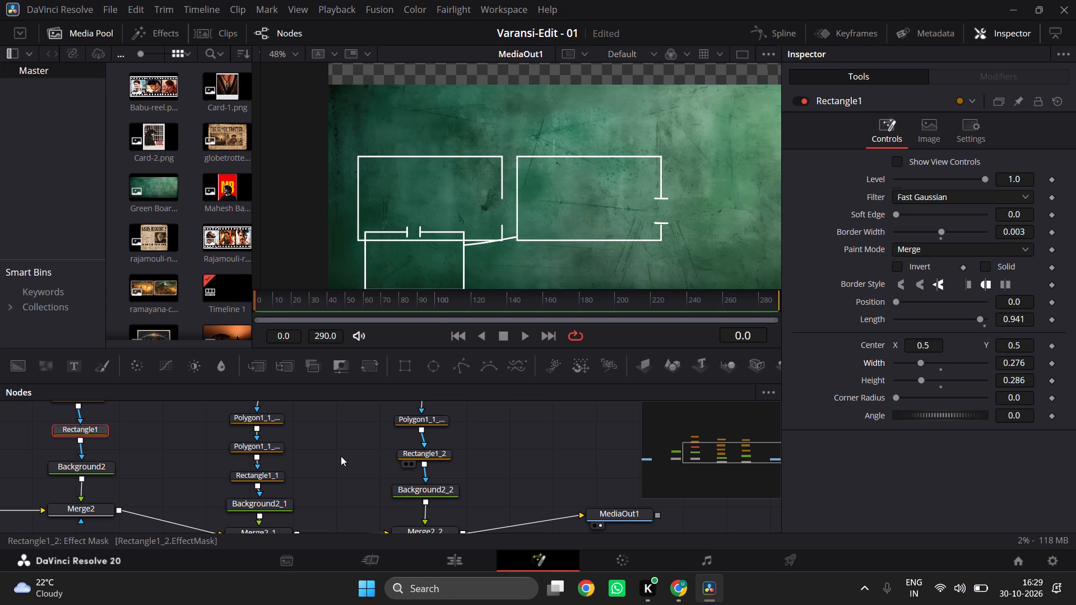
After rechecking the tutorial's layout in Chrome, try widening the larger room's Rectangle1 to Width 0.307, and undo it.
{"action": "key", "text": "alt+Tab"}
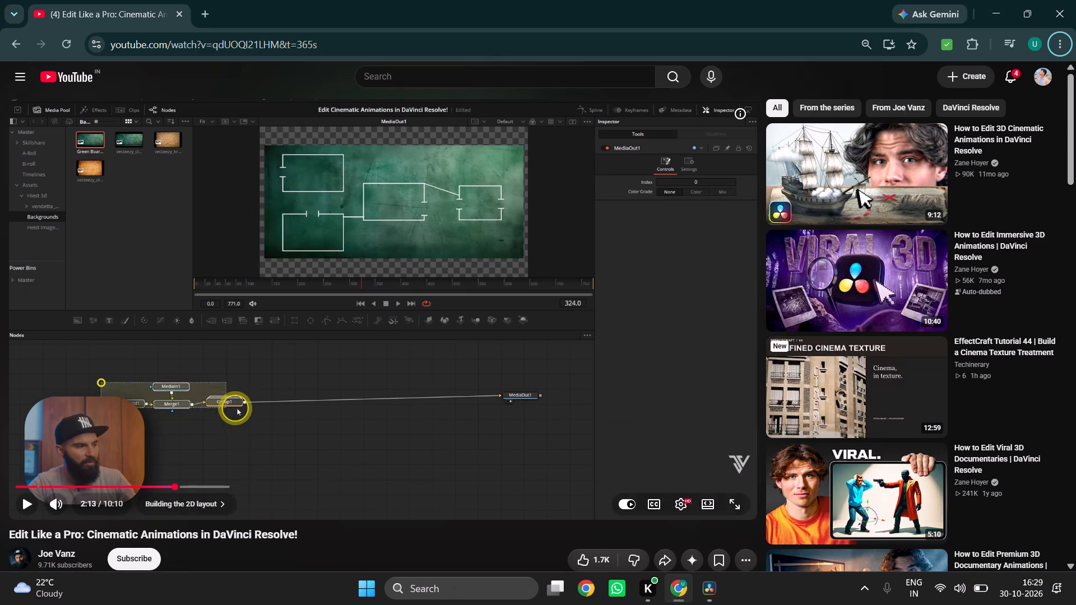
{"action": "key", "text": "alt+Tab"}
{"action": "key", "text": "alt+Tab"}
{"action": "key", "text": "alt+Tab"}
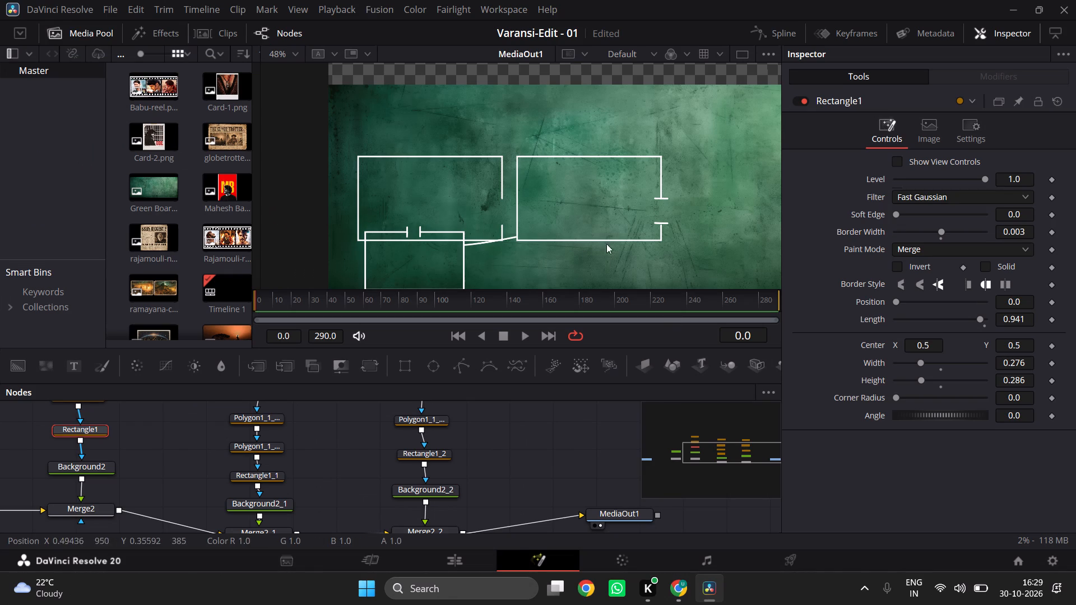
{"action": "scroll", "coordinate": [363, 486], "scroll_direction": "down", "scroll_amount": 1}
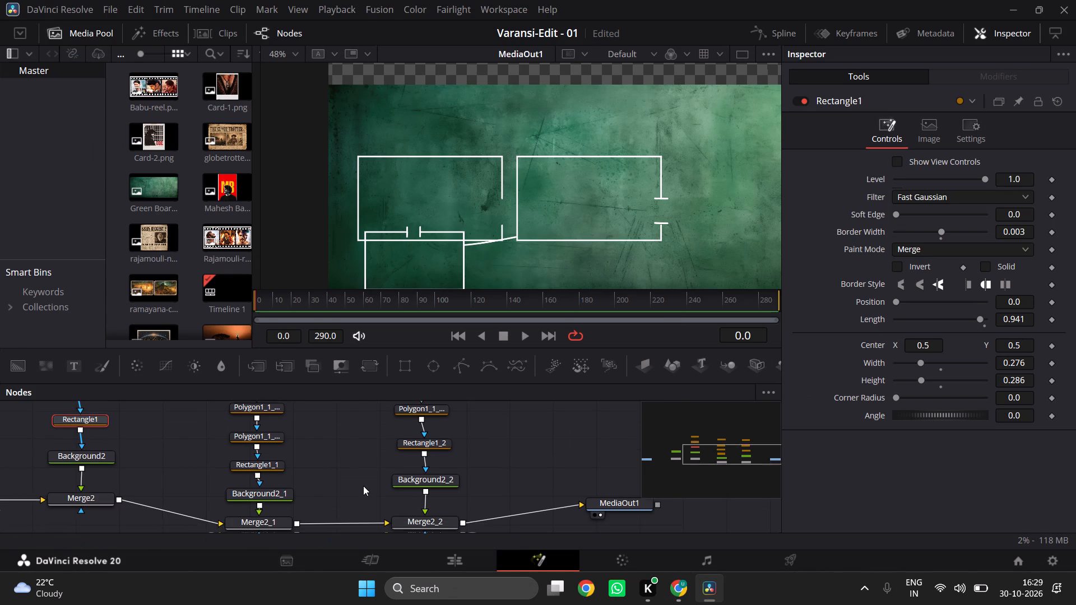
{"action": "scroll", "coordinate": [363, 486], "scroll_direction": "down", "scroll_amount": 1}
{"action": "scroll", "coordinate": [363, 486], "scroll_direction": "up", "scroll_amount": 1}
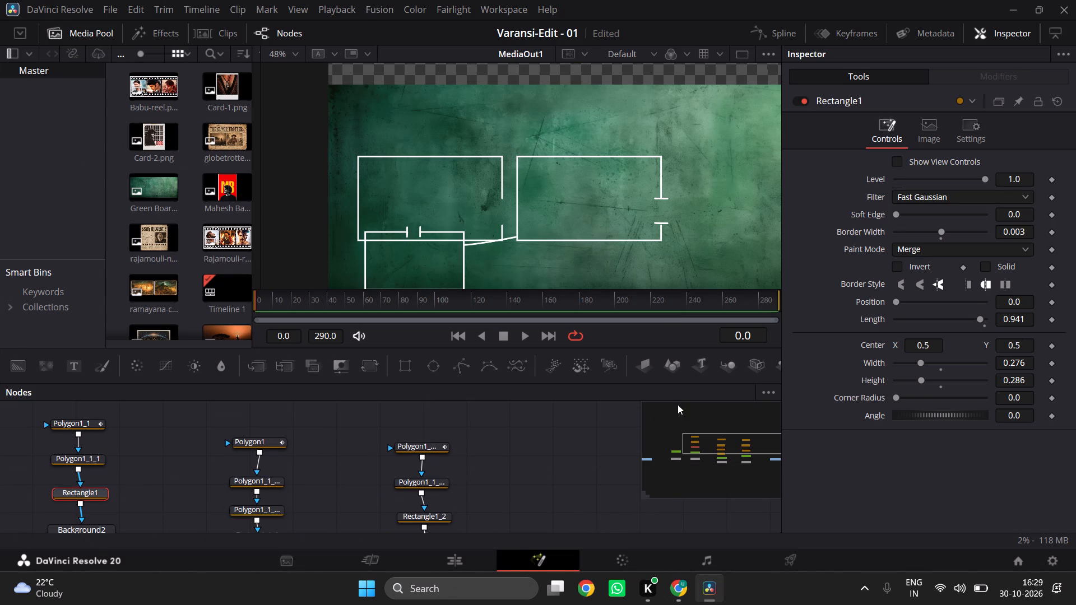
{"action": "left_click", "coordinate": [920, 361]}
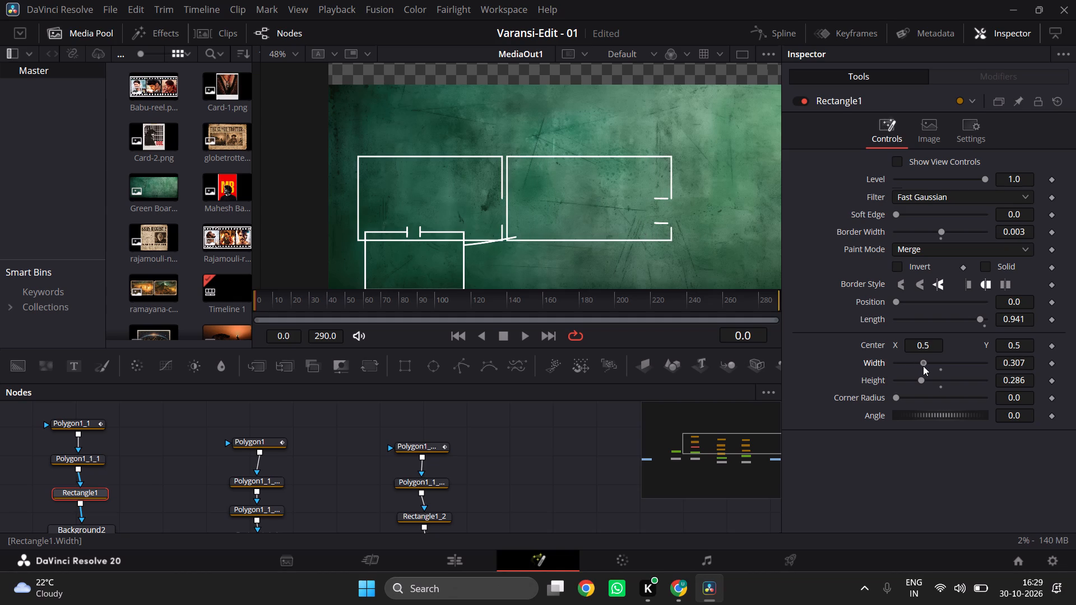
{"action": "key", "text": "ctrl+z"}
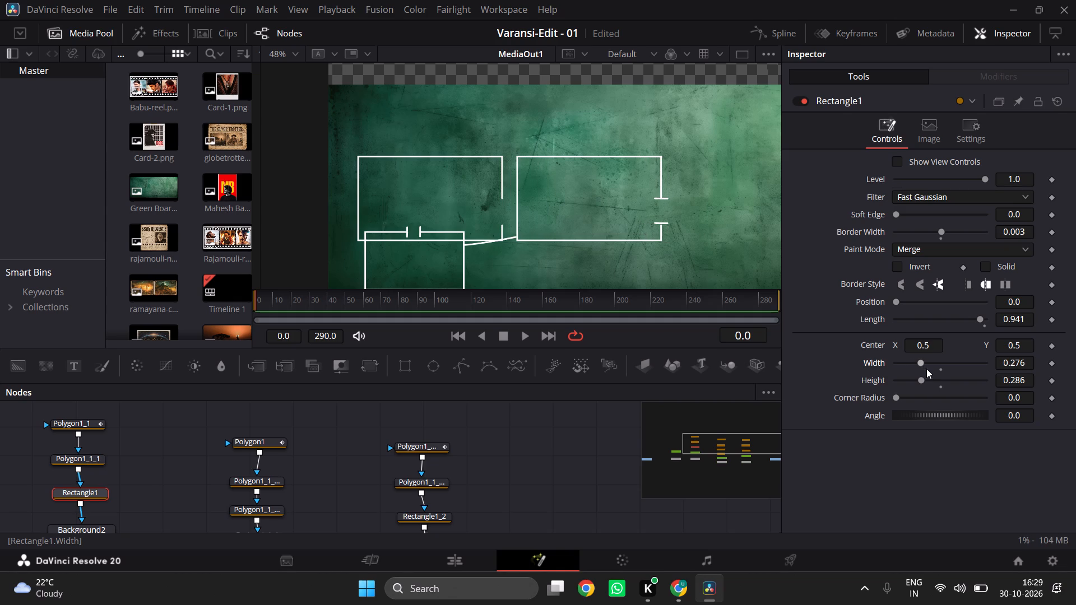
Shrink the larger room's Rectangle1 to Height 0.22 and Width 0.244.
{"action": "left_click_drag", "start_coordinate": [922, 378], "coordinate": [917, 378]}
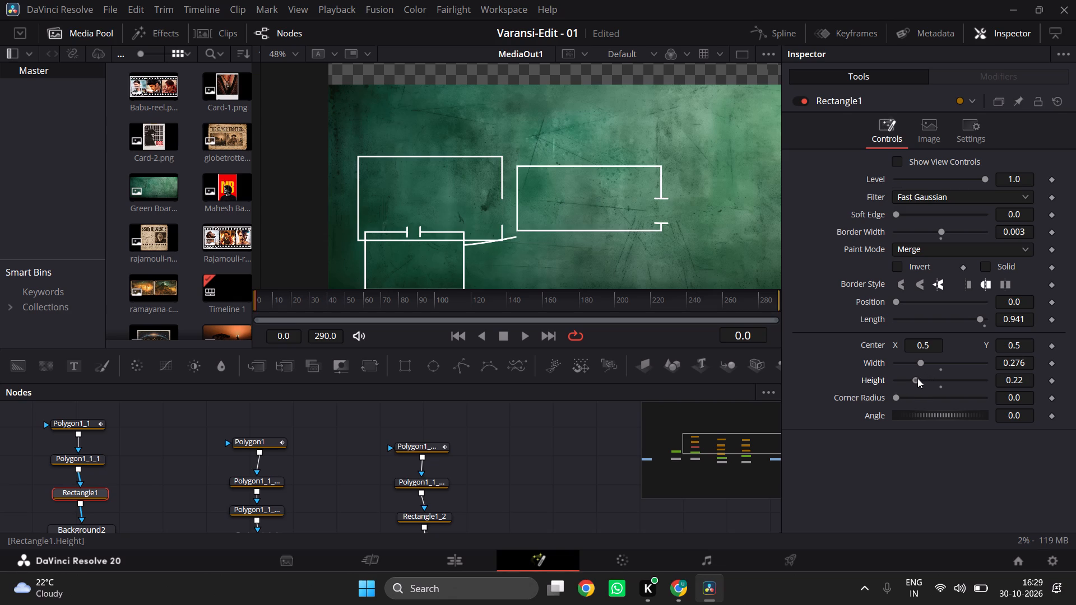
{"action": "left_click_drag", "start_coordinate": [917, 378], "coordinate": [917, 379]}
{"action": "left_click", "coordinate": [920, 364]}
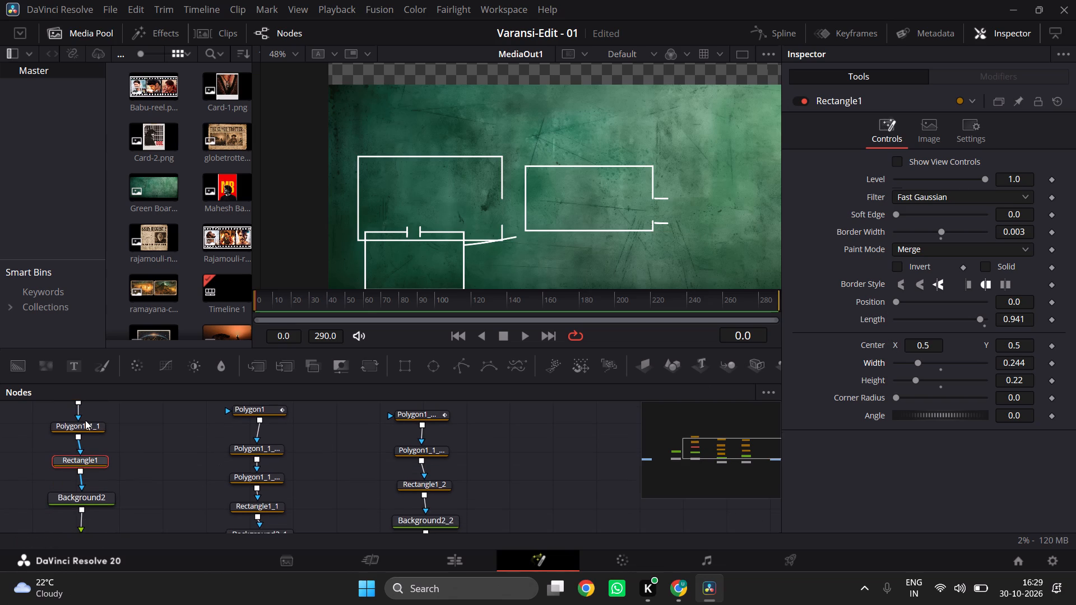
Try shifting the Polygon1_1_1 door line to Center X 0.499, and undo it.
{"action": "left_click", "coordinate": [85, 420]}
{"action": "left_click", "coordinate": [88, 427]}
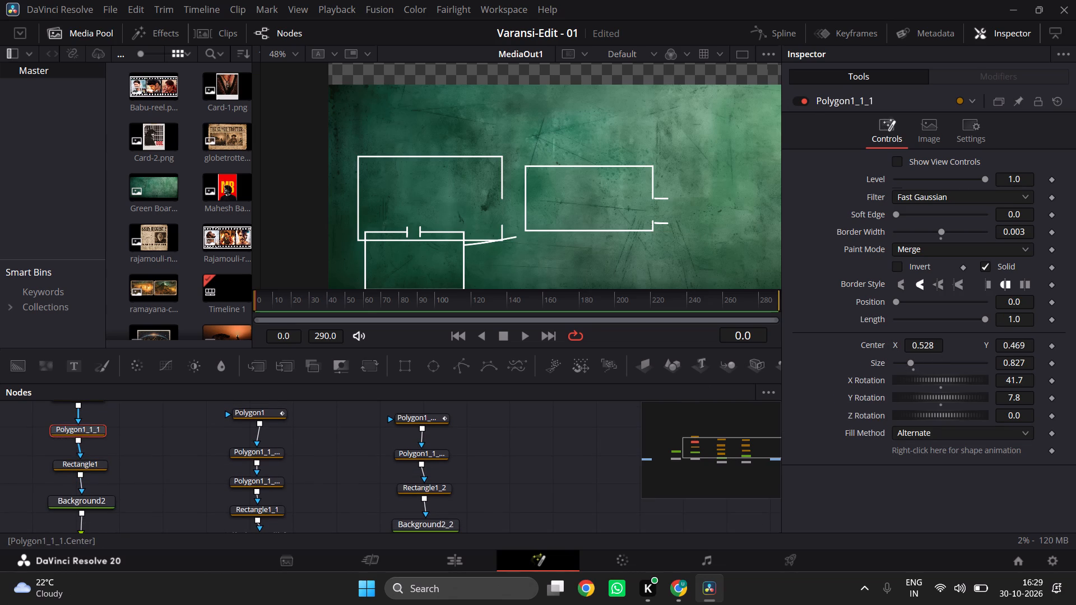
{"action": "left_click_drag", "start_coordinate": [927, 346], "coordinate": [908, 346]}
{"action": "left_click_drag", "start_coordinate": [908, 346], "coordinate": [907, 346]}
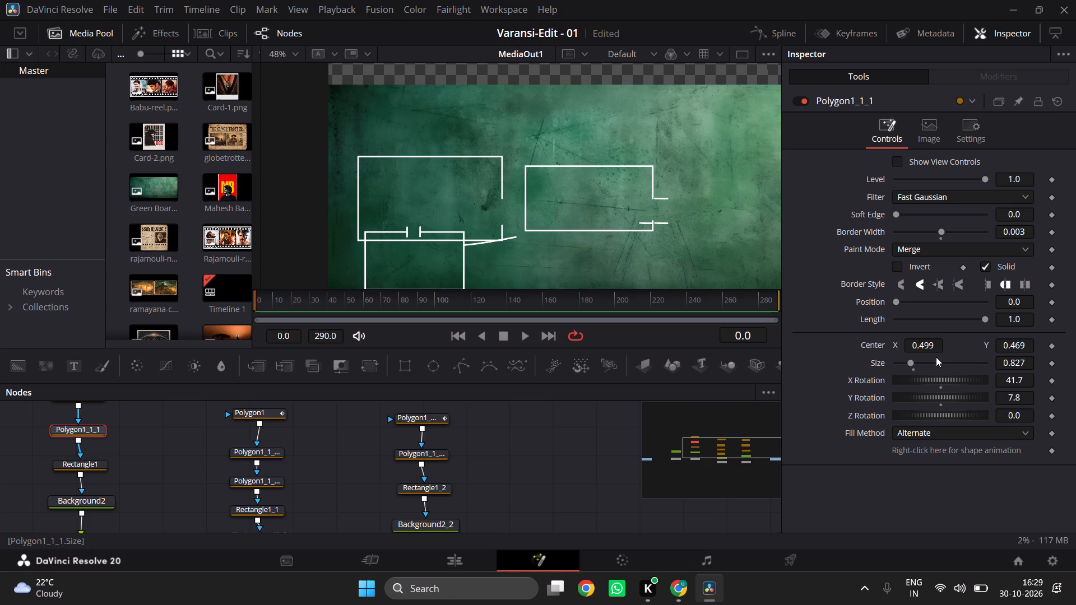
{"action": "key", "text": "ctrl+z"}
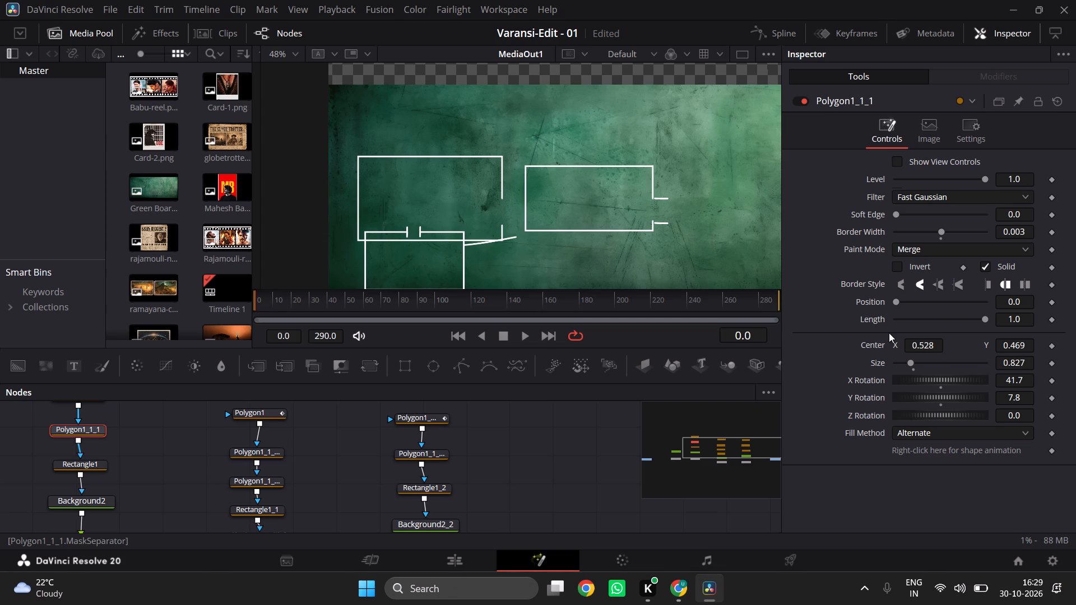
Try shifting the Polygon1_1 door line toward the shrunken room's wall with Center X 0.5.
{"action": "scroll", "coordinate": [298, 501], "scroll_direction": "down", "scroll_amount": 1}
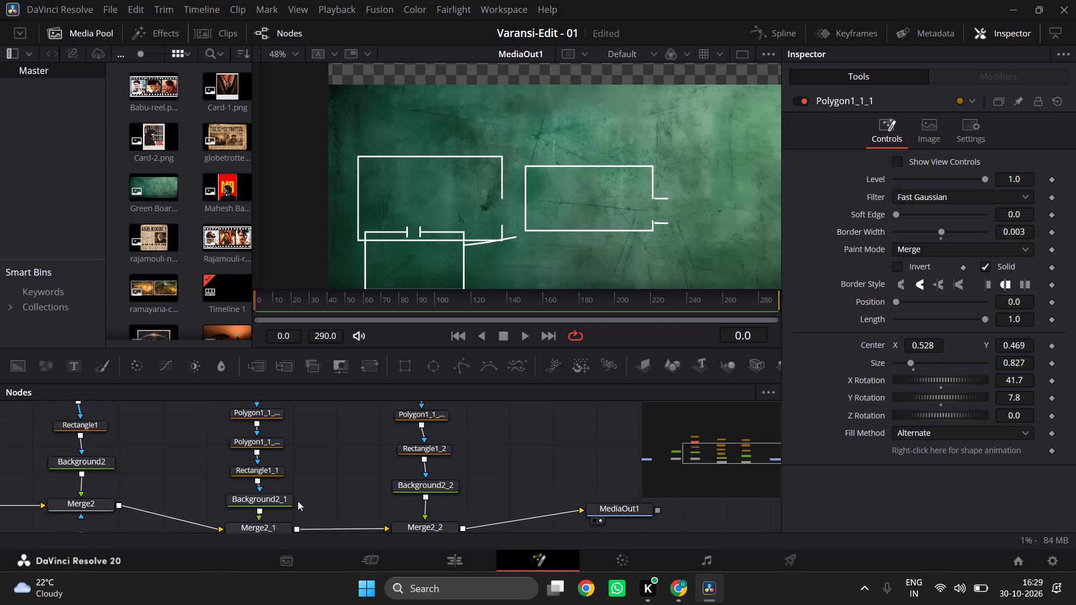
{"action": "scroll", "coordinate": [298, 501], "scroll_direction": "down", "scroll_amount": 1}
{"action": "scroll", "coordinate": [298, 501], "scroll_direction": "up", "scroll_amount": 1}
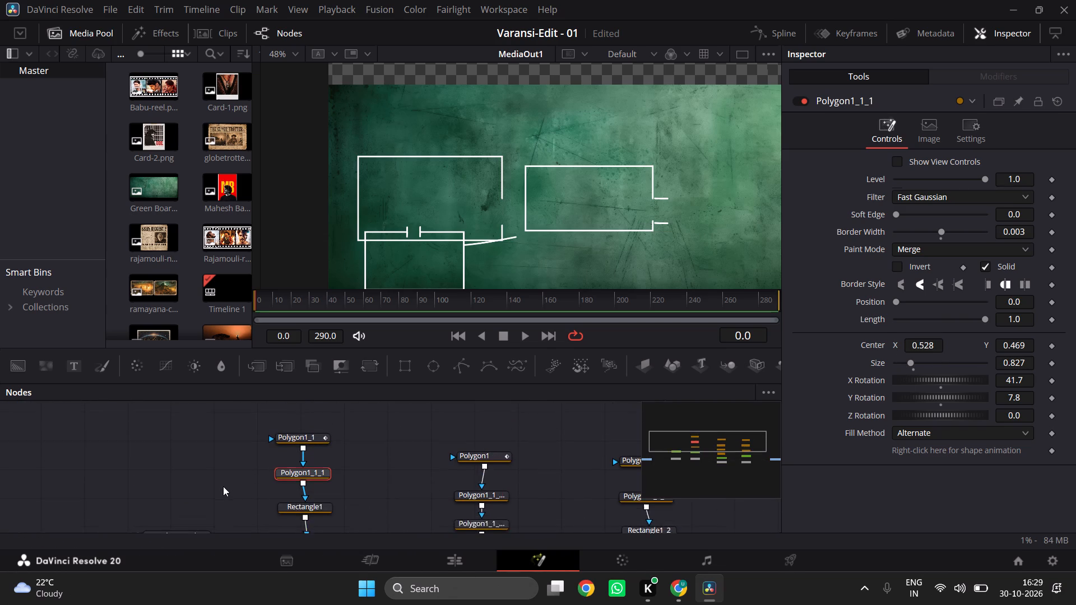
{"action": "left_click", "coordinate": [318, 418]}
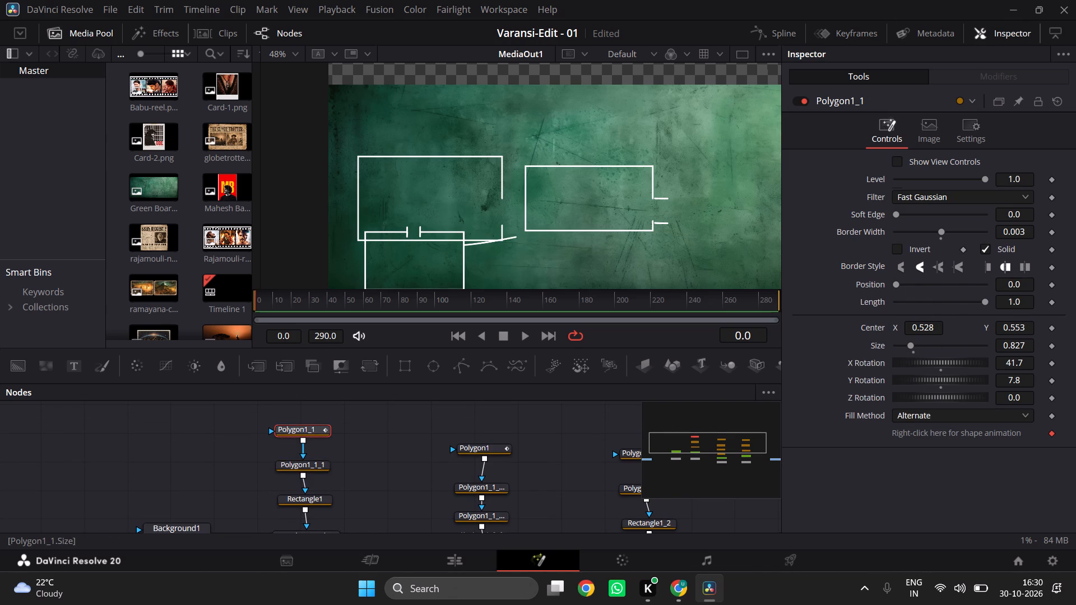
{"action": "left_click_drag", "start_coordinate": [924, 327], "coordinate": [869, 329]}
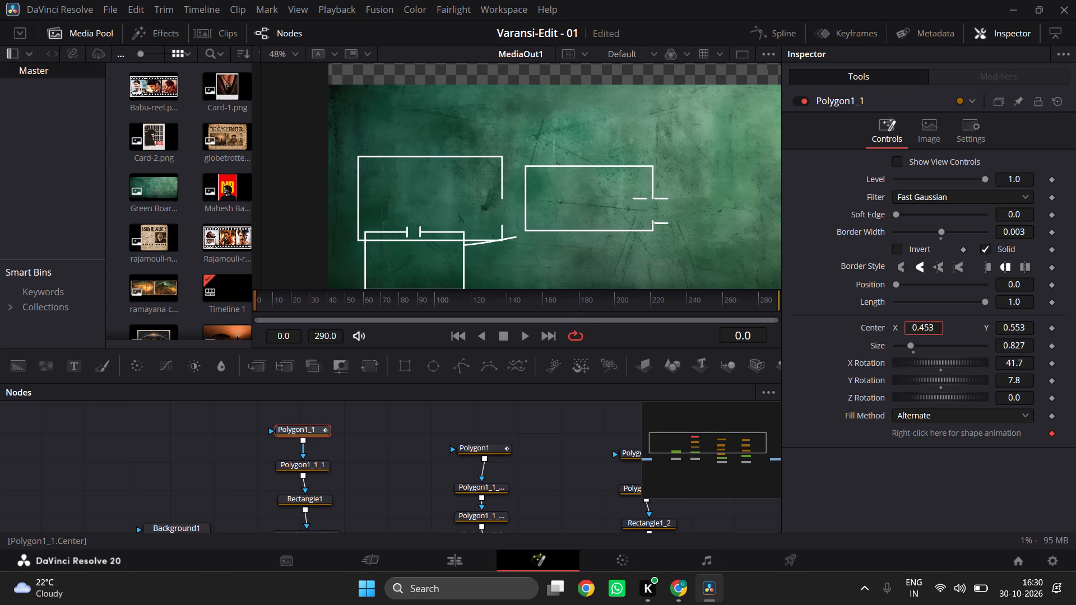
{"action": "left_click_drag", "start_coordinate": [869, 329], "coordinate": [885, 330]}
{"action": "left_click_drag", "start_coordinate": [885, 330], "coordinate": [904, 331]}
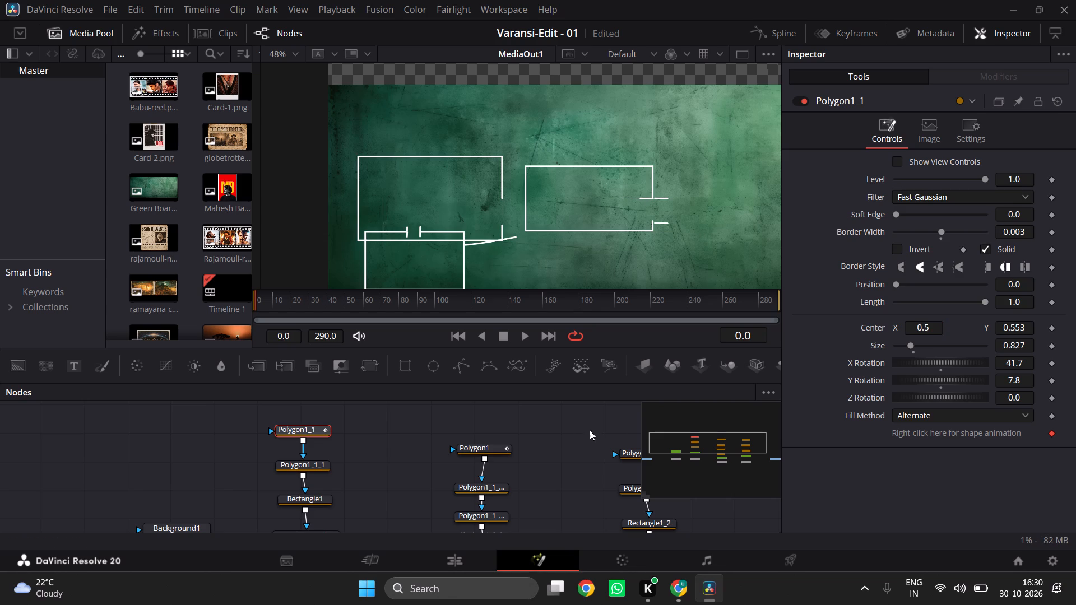
Examine the node graph and the short door line at the larger room's opening to find what controls it.
{"action": "scroll", "coordinate": [485, 457], "scroll_direction": "down", "scroll_amount": 1}
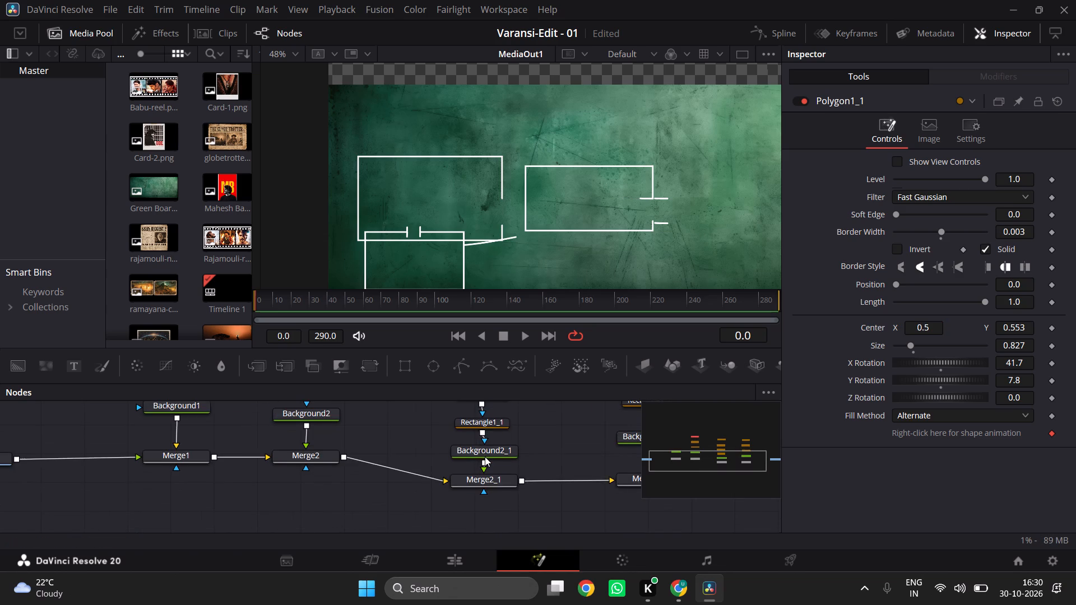
{"action": "scroll", "coordinate": [485, 457], "scroll_direction": "down", "scroll_amount": 3, "text": "ctrl"}
{"action": "scroll", "coordinate": [485, 457], "scroll_direction": "up", "scroll_amount": 4, "text": "ctrl"}
{"action": "scroll", "coordinate": [485, 457], "scroll_direction": "up", "scroll_amount": 1}
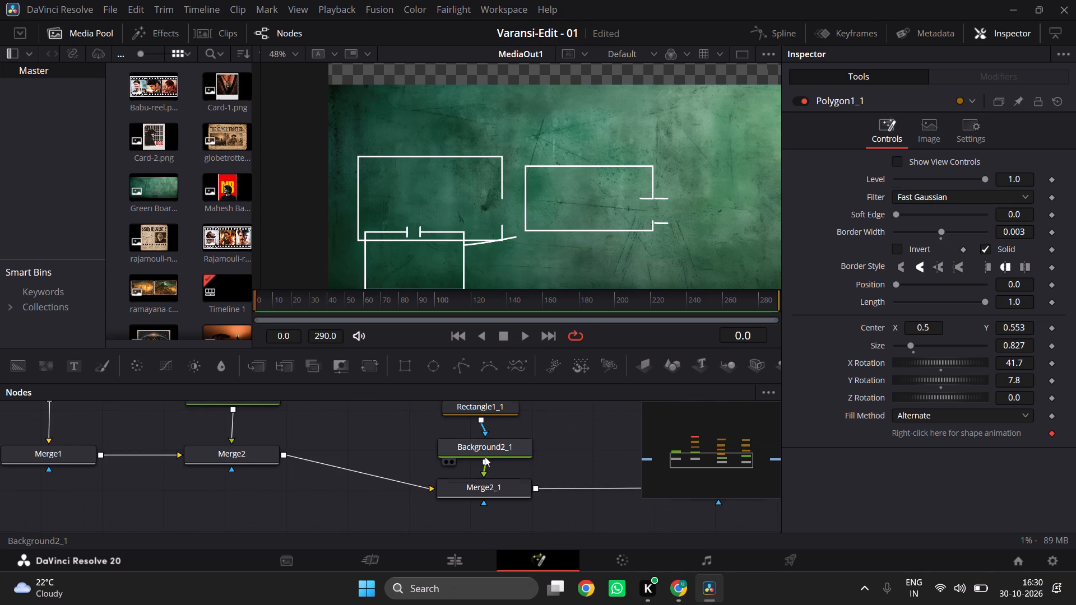
{"action": "scroll", "coordinate": [485, 457], "scroll_direction": "up", "scroll_amount": 1}
{"action": "scroll", "coordinate": [364, 450], "scroll_direction": "right", "scroll_amount": 1}
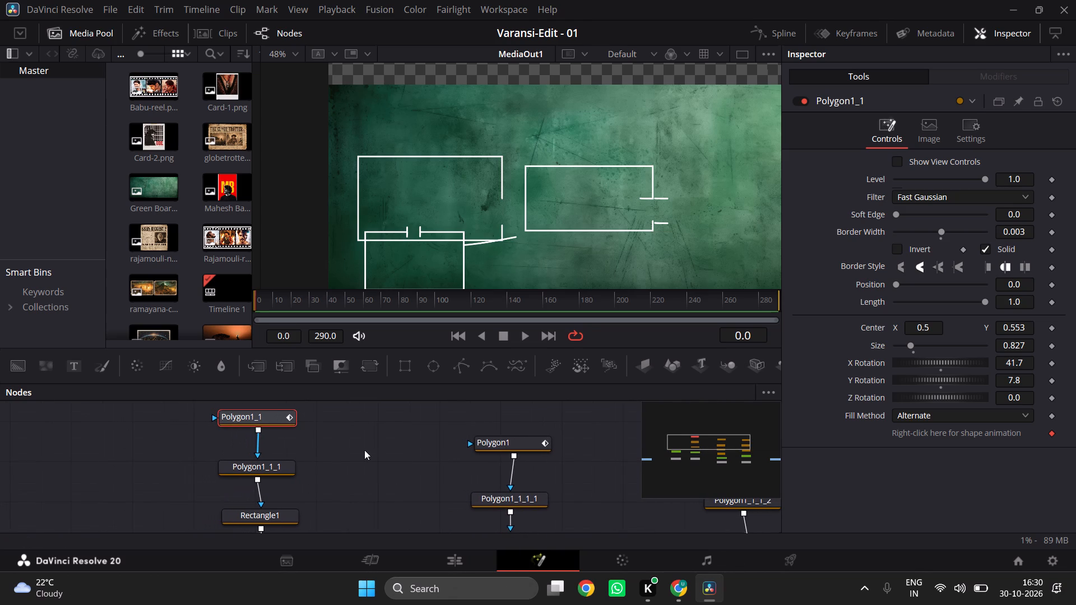
{"action": "left_click", "coordinate": [662, 196]}
{"action": "triple_click", "coordinate": [662, 199]}
{"action": "triple_click", "coordinate": [662, 199]}
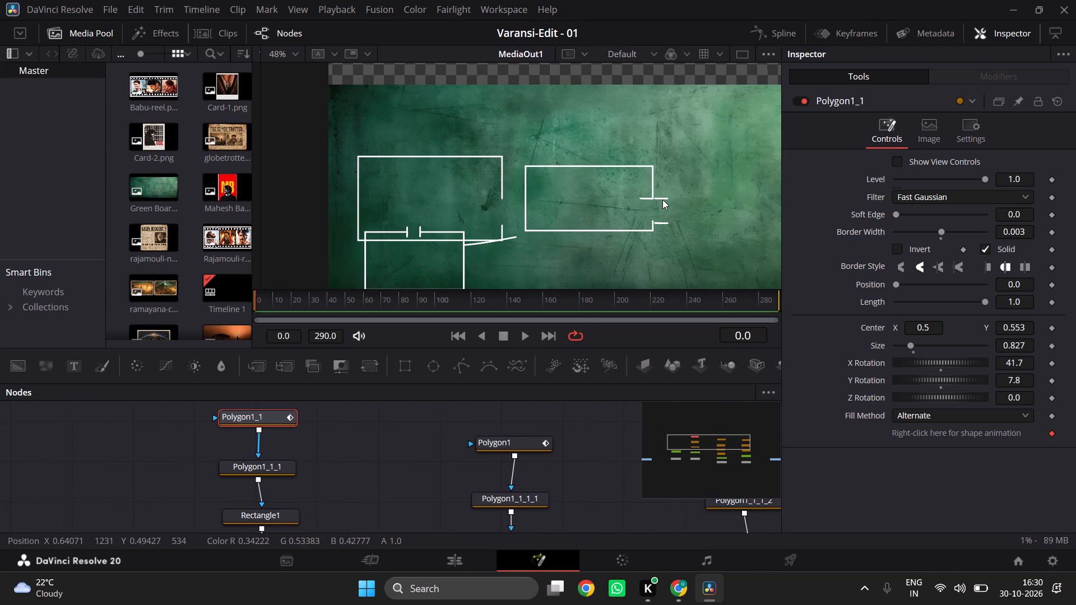
{"action": "scroll", "coordinate": [862, 428], "scroll_direction": "down", "scroll_amount": 1}
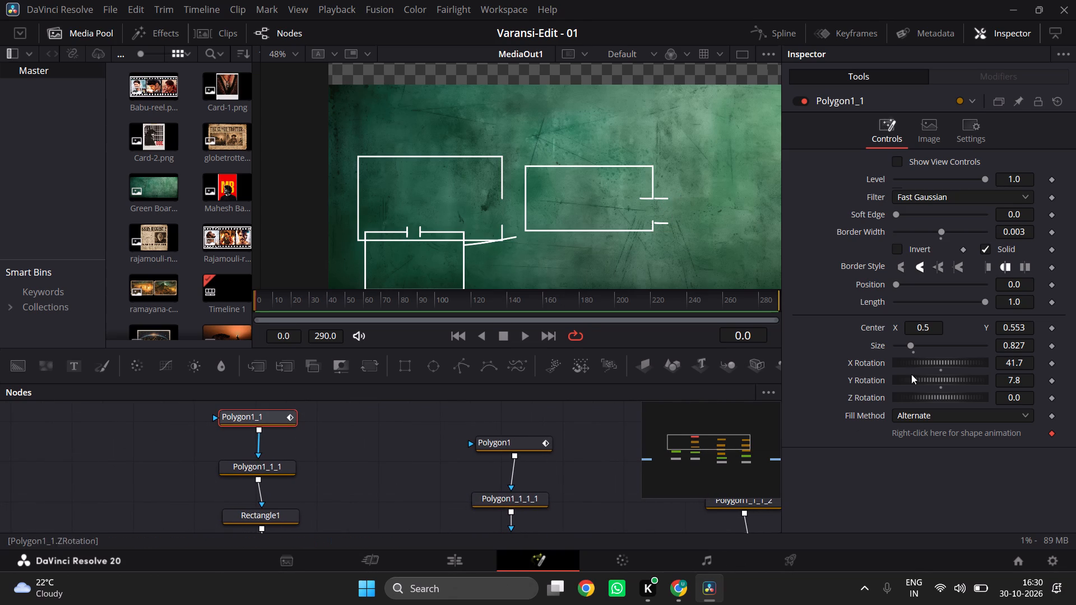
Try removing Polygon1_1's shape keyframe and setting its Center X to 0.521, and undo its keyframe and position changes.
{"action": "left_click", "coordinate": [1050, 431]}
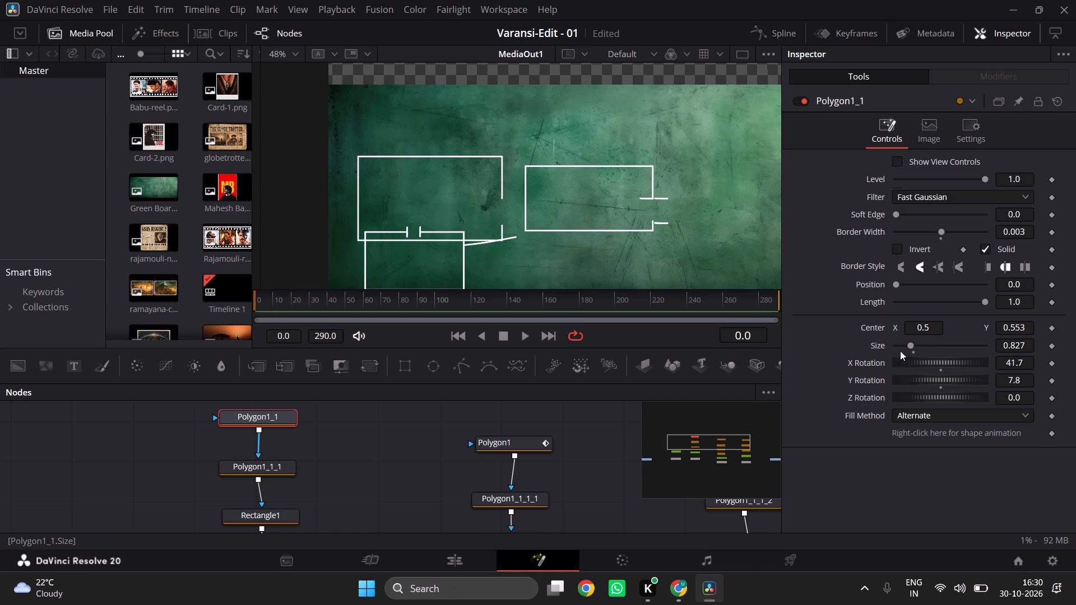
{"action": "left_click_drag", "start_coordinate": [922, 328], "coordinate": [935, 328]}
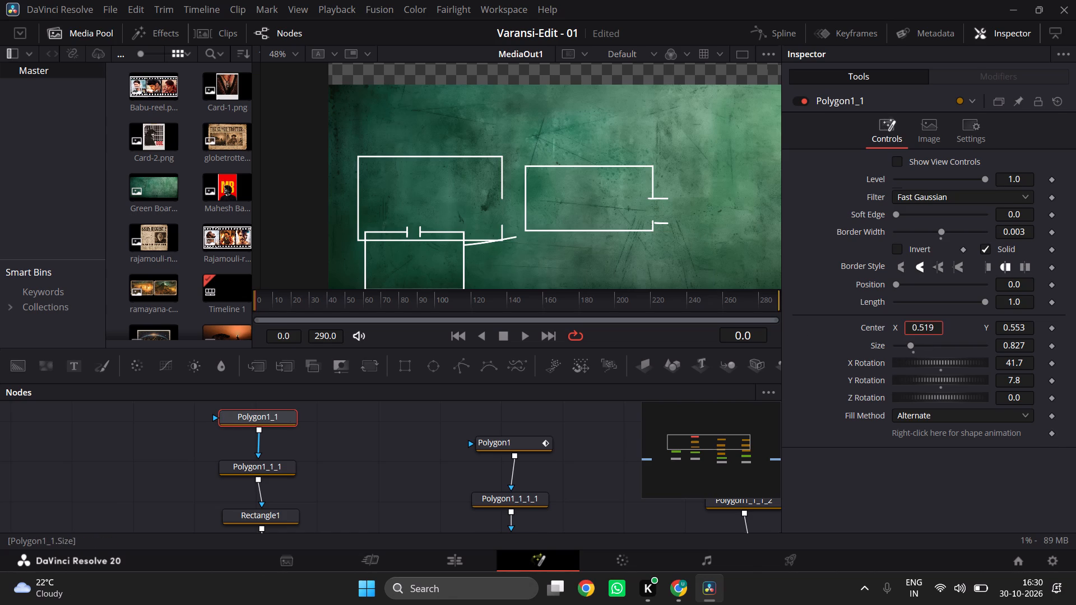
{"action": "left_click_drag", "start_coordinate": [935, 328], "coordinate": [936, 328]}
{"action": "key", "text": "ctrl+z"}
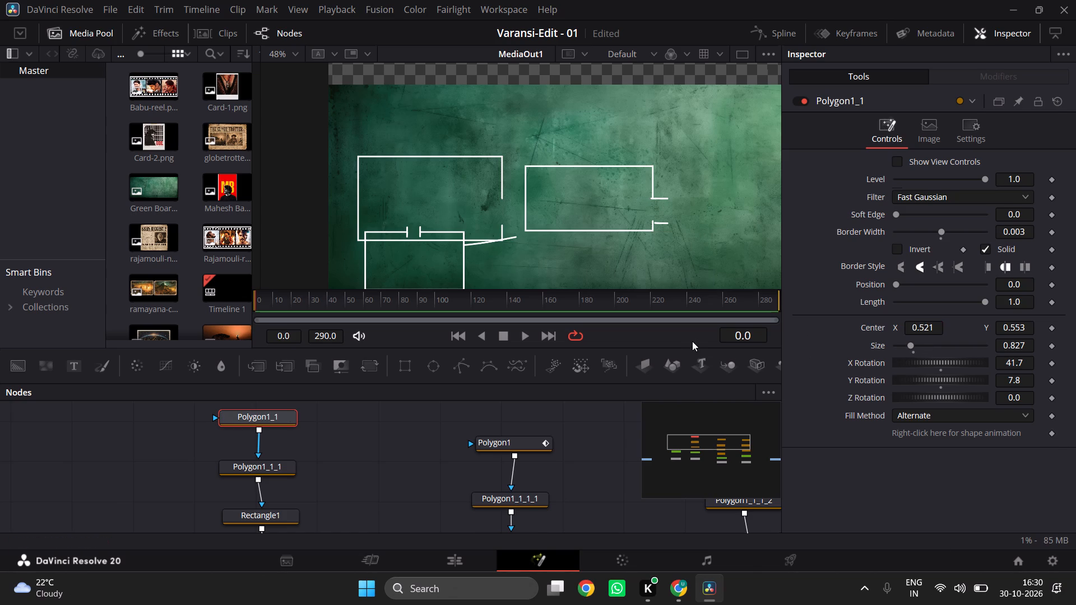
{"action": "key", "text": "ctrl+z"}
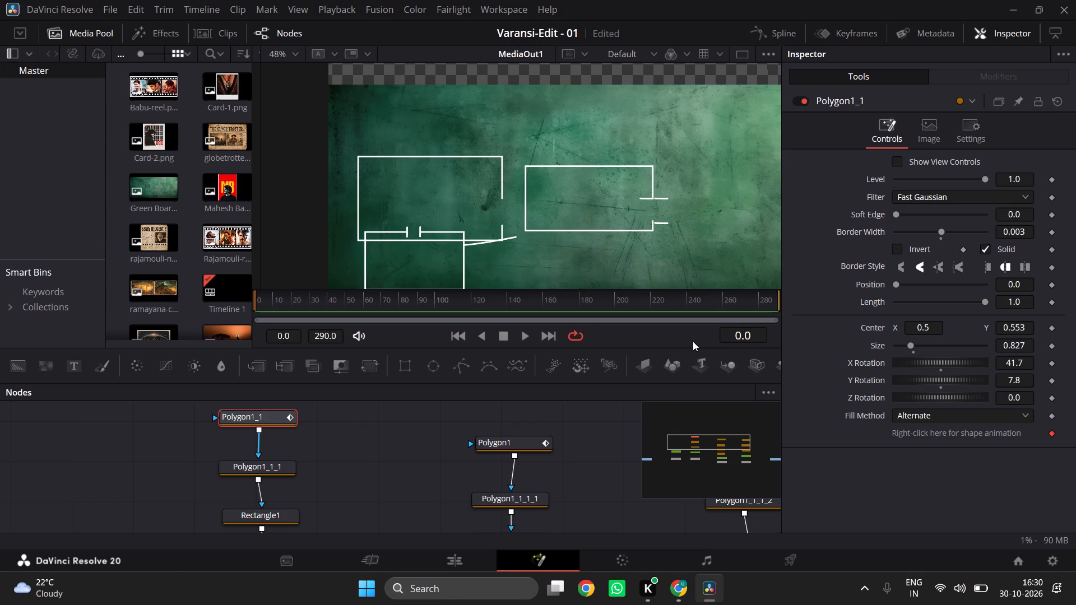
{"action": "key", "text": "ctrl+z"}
Delete the Polygon1_1_1 and Polygon1_1 nodes feeding Rectangle1.
{"action": "scroll", "coordinate": [319, 436], "scroll_direction": "down", "scroll_amount": 2}
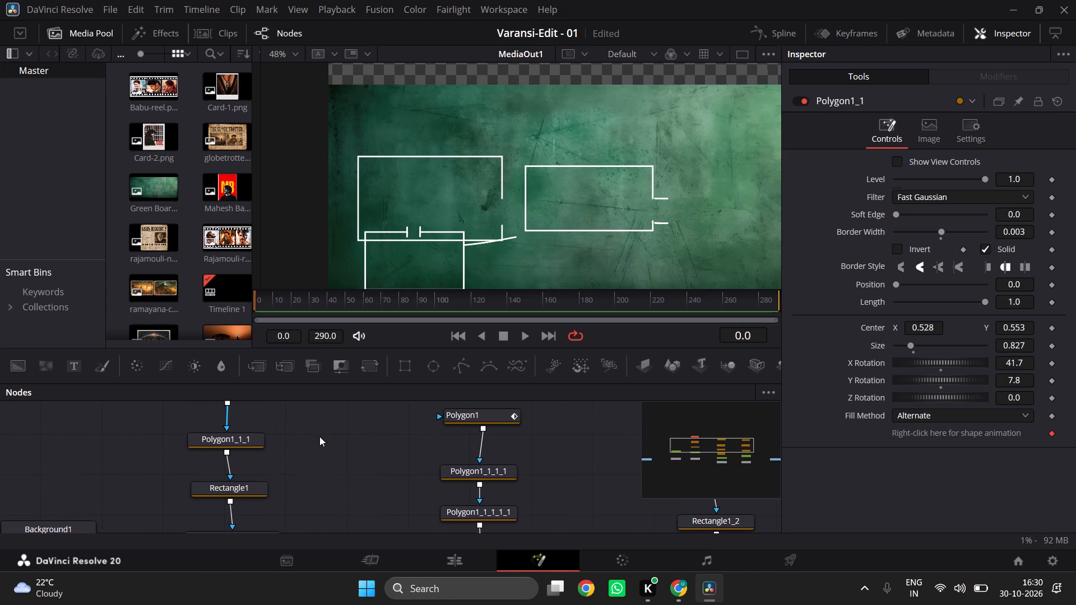
{"action": "scroll", "coordinate": [319, 436], "scroll_direction": "down", "scroll_amount": 1, "text": "ctrl"}
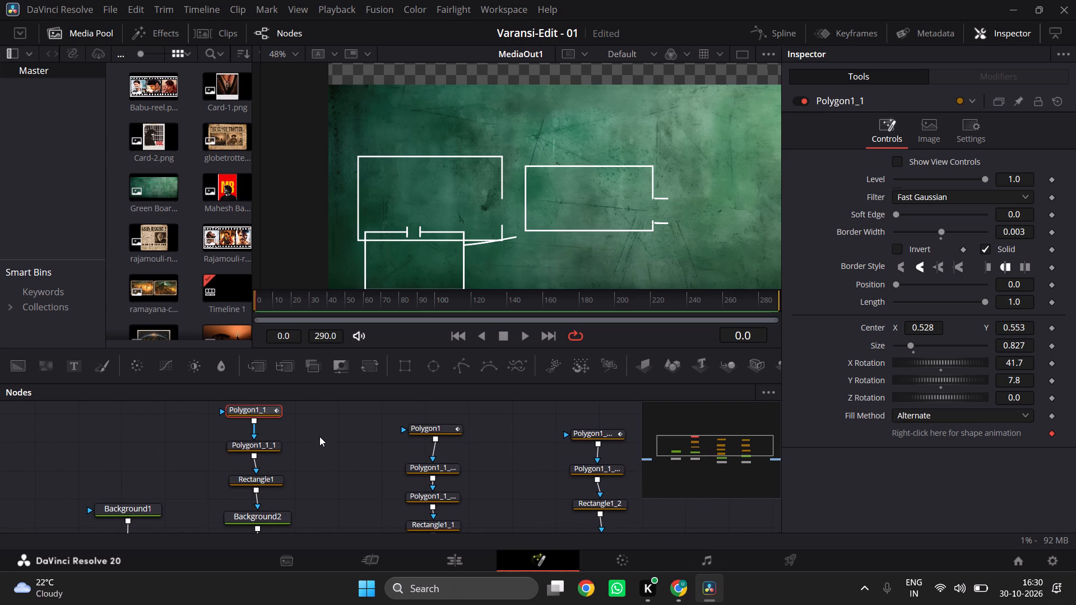
{"action": "left_click", "coordinate": [248, 451]}
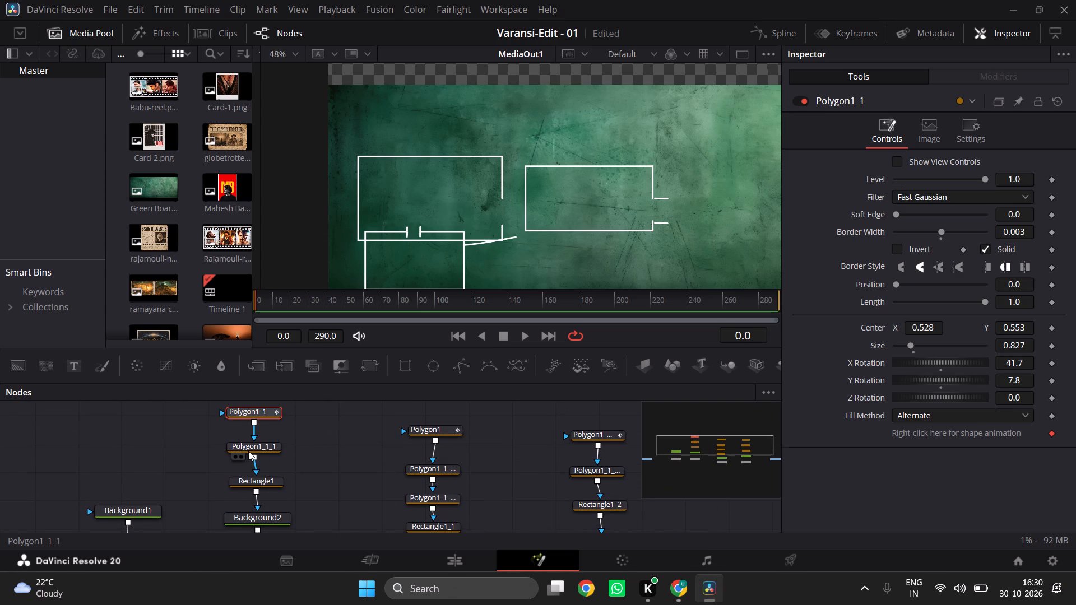
{"action": "left_click", "coordinate": [268, 514]}
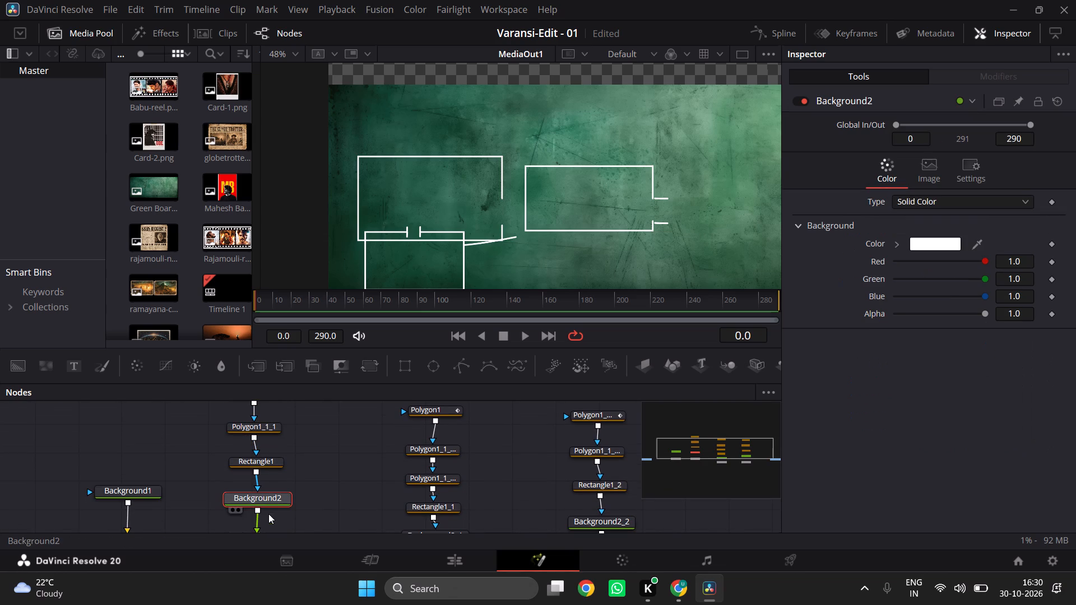
{"action": "left_click", "coordinate": [270, 461]}
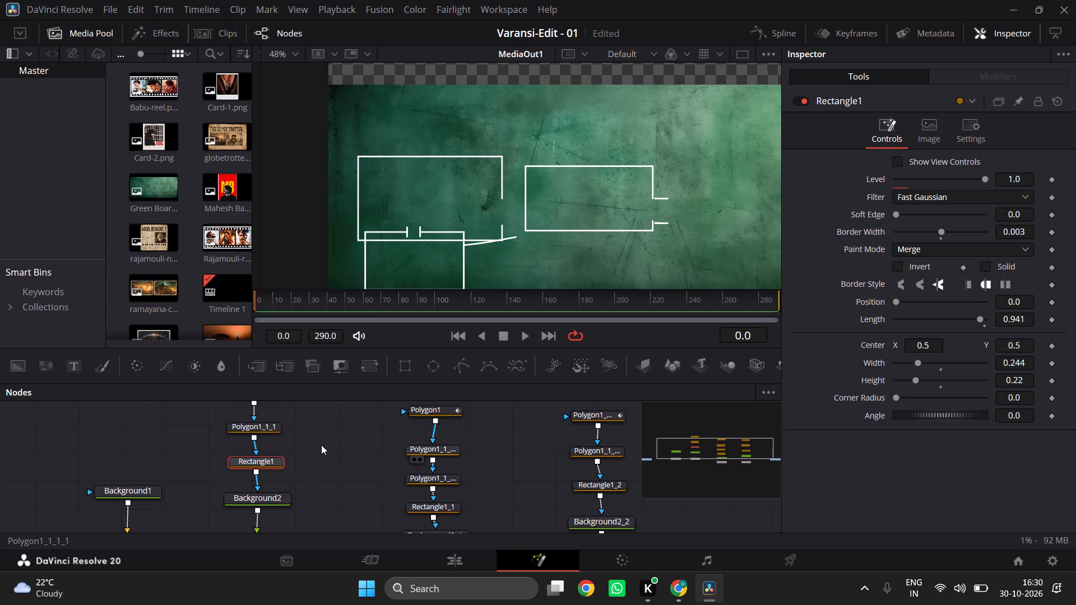
{"action": "scroll", "coordinate": [321, 445], "scroll_direction": "up", "scroll_amount": 1}
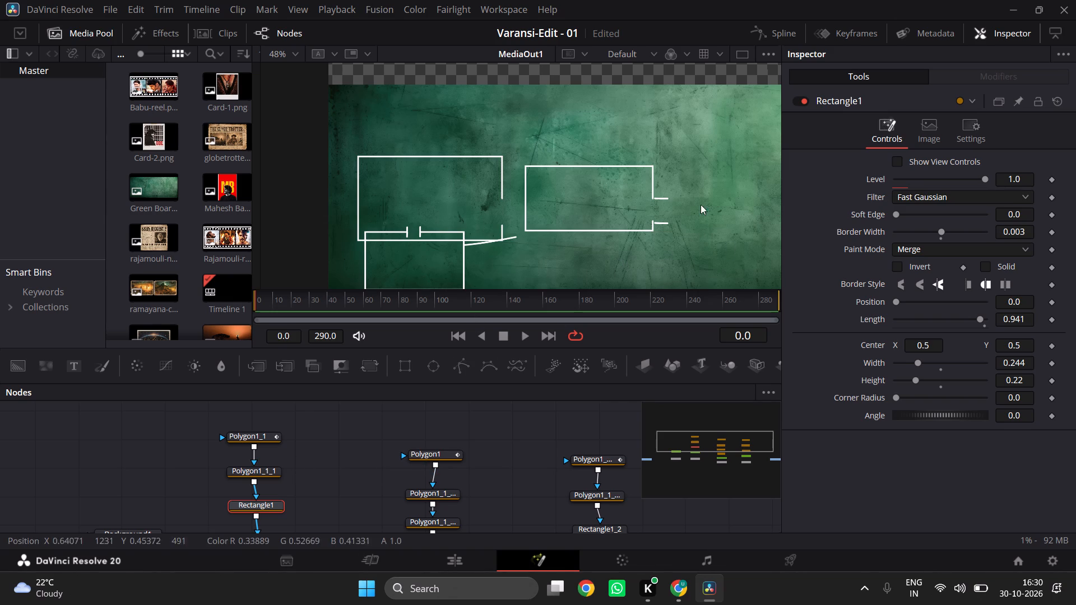
{"action": "left_click", "coordinate": [258, 467]}
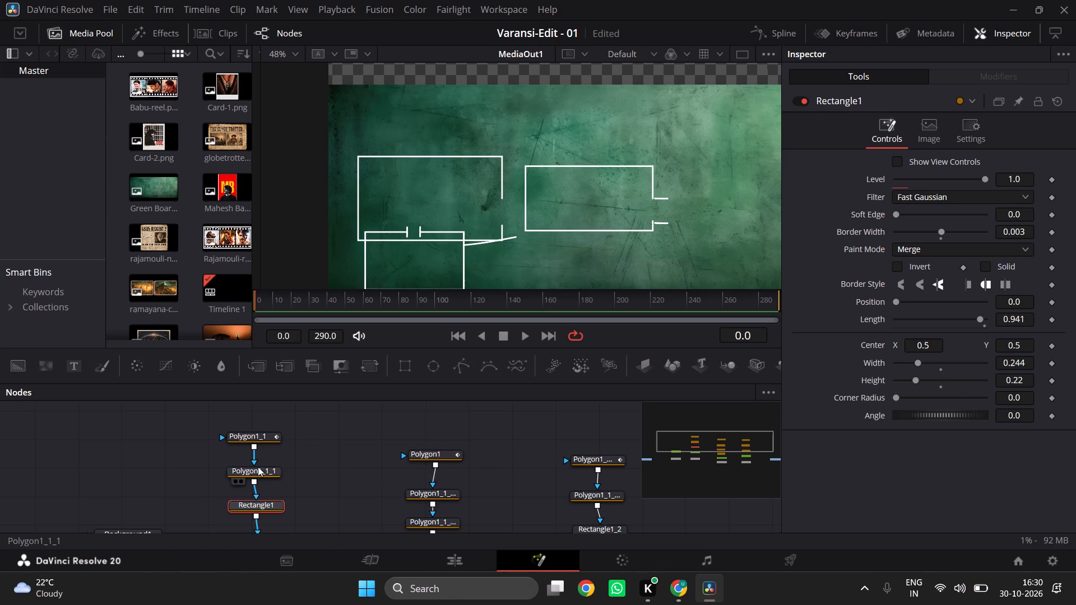
{"action": "key", "text": "Delete"}
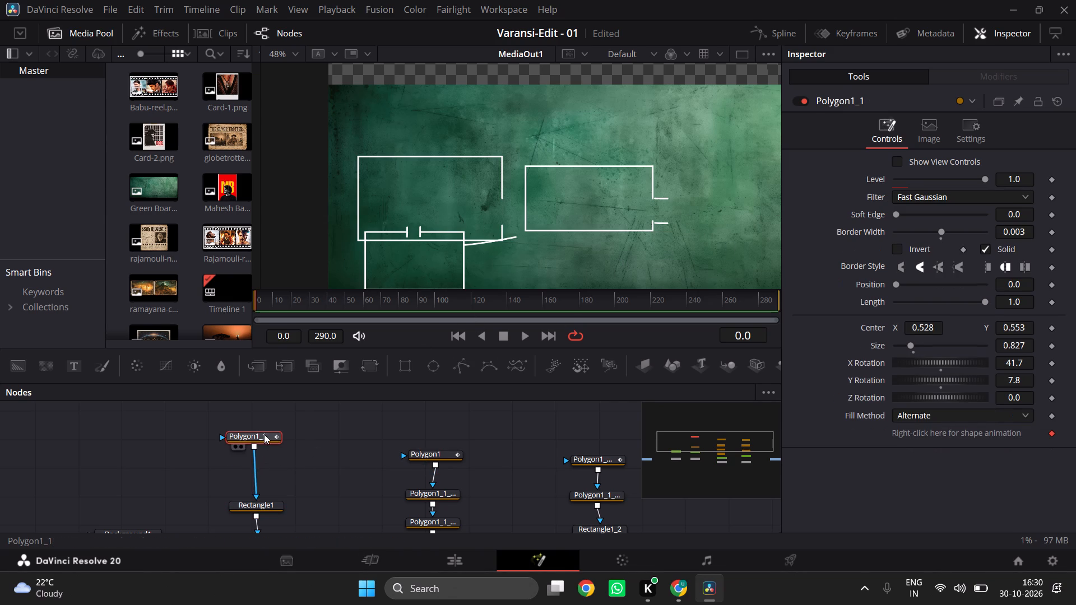
{"action": "left_click", "coordinate": [263, 435]}
{"action": "key", "text": "Delete"}
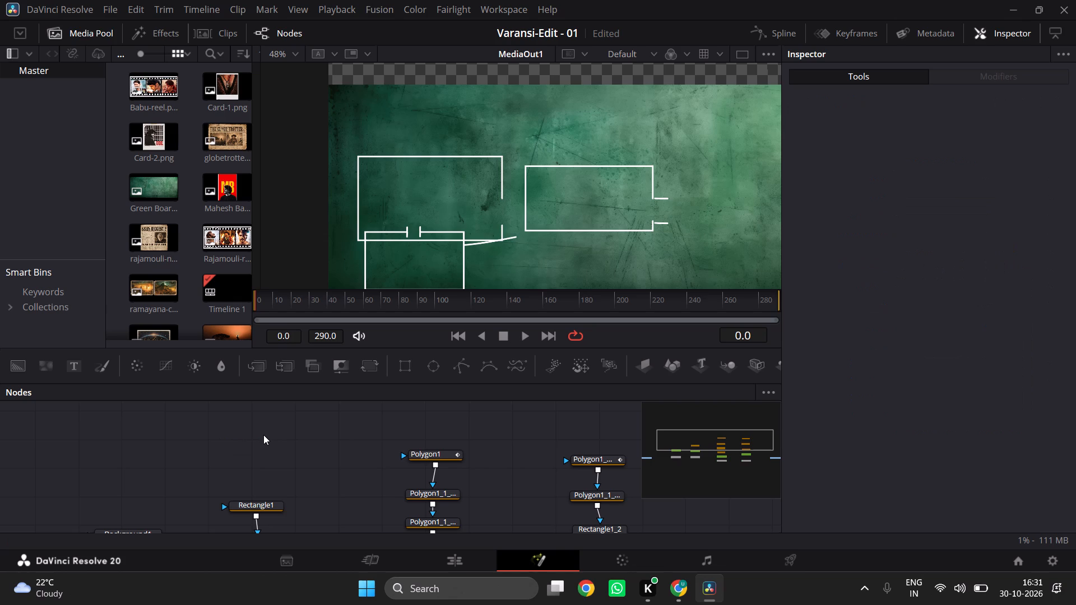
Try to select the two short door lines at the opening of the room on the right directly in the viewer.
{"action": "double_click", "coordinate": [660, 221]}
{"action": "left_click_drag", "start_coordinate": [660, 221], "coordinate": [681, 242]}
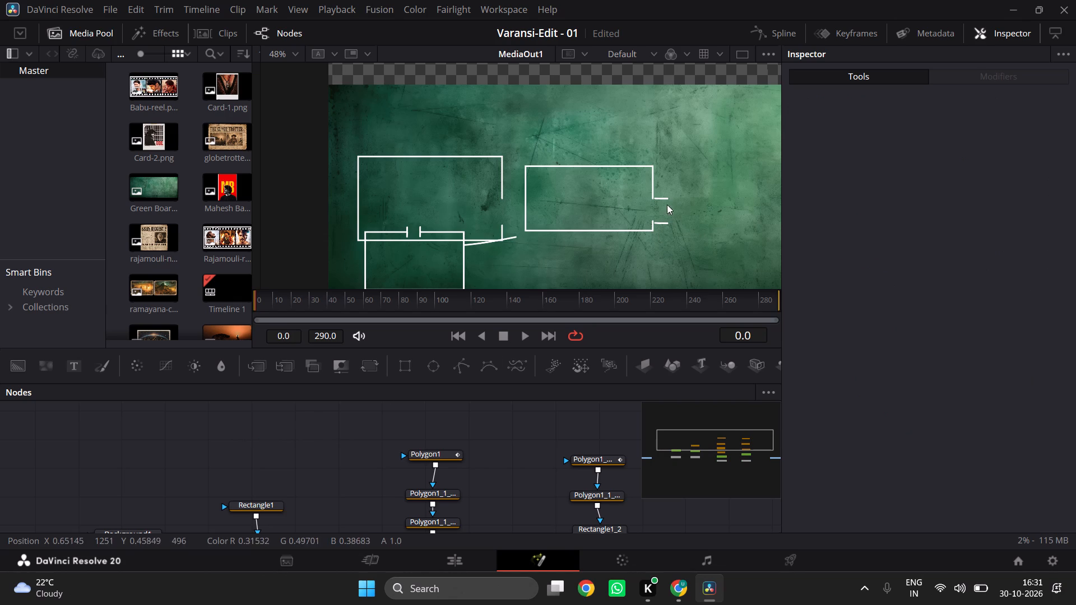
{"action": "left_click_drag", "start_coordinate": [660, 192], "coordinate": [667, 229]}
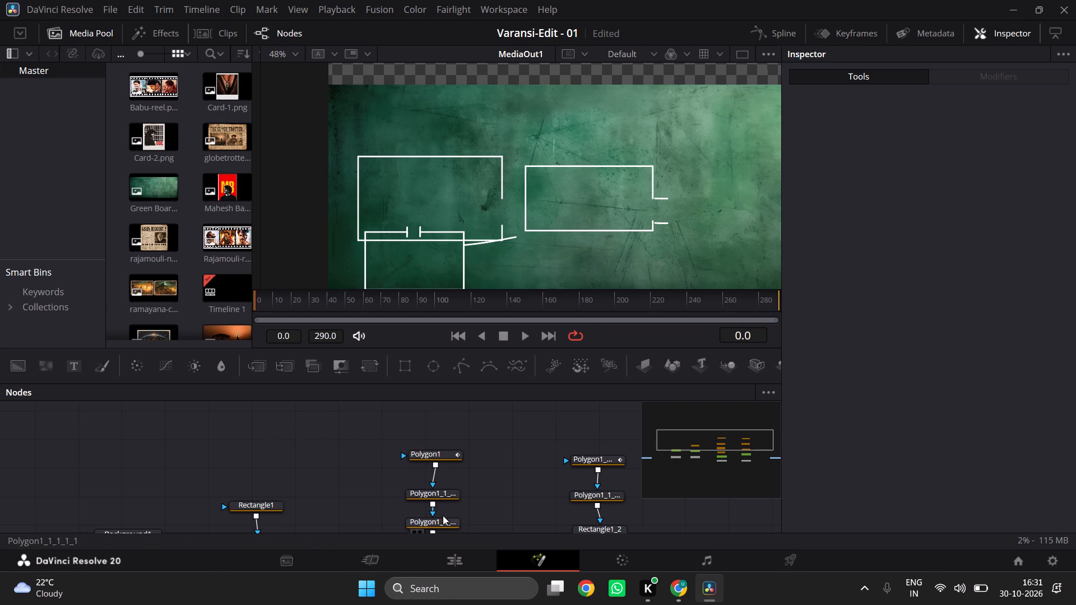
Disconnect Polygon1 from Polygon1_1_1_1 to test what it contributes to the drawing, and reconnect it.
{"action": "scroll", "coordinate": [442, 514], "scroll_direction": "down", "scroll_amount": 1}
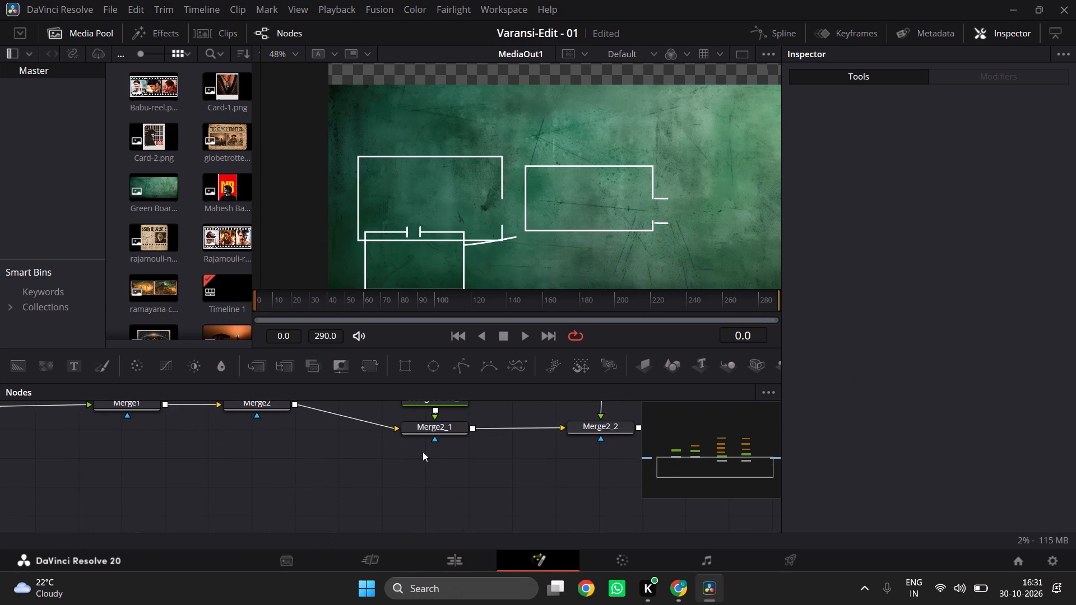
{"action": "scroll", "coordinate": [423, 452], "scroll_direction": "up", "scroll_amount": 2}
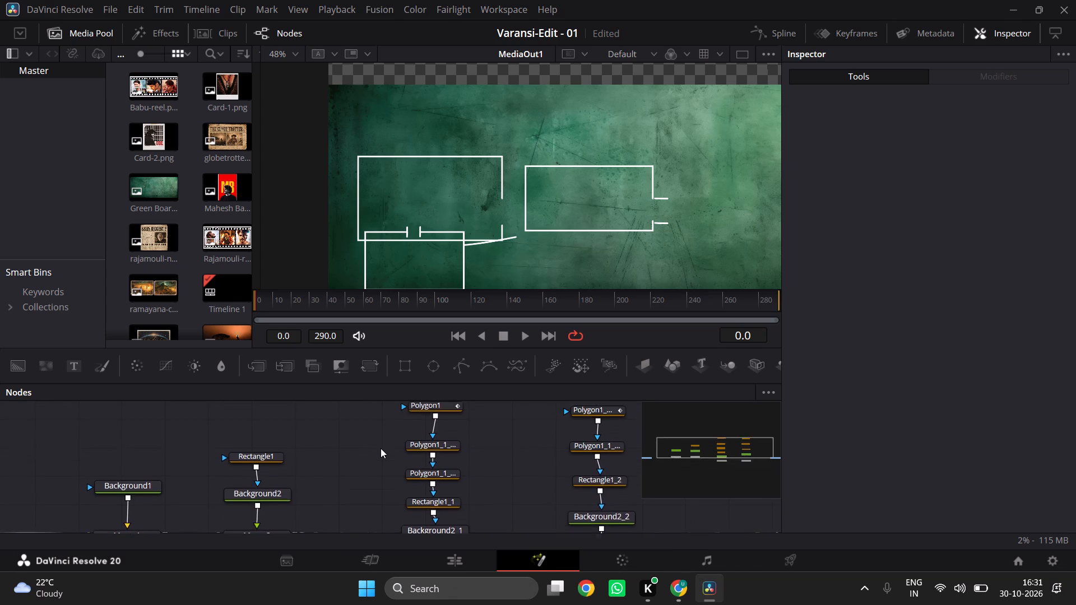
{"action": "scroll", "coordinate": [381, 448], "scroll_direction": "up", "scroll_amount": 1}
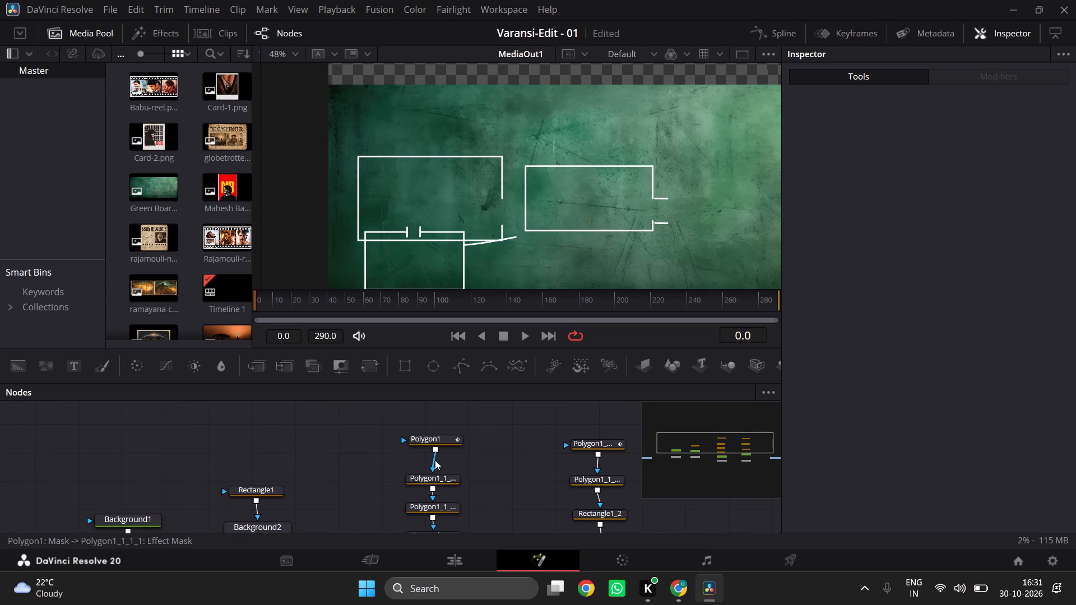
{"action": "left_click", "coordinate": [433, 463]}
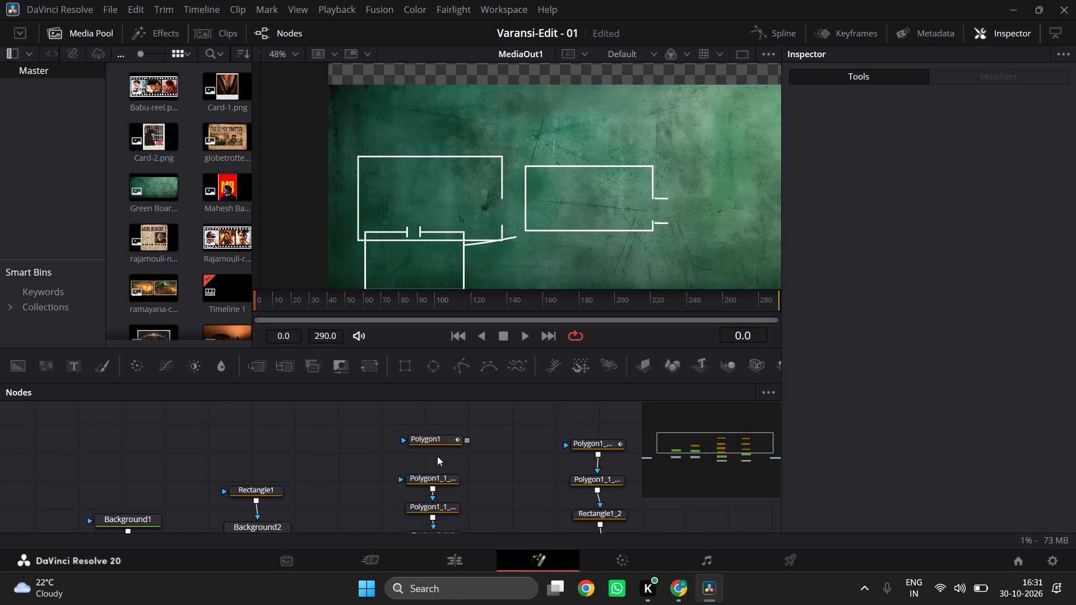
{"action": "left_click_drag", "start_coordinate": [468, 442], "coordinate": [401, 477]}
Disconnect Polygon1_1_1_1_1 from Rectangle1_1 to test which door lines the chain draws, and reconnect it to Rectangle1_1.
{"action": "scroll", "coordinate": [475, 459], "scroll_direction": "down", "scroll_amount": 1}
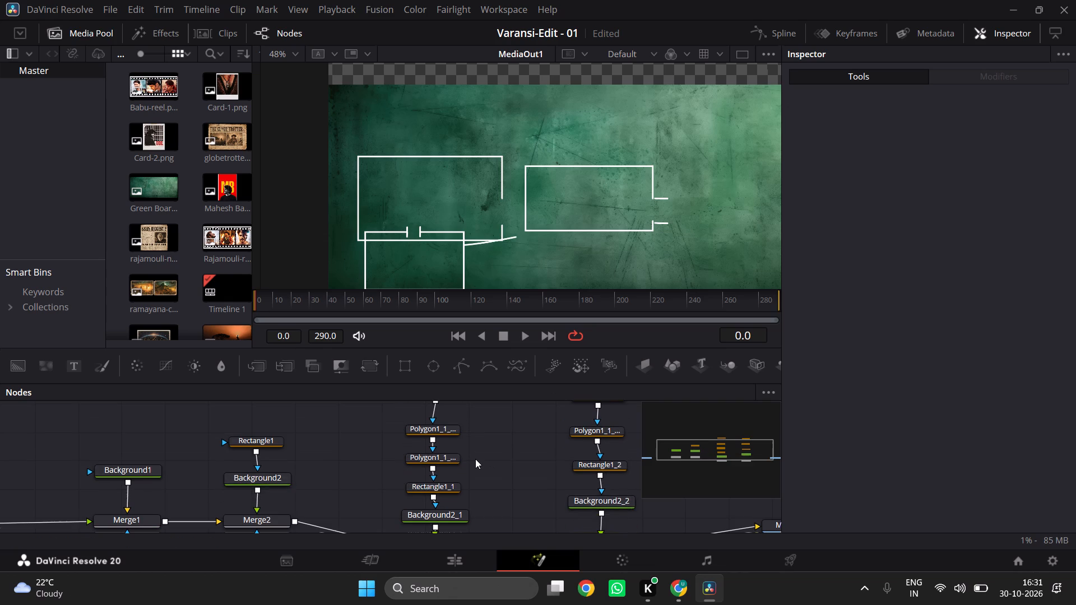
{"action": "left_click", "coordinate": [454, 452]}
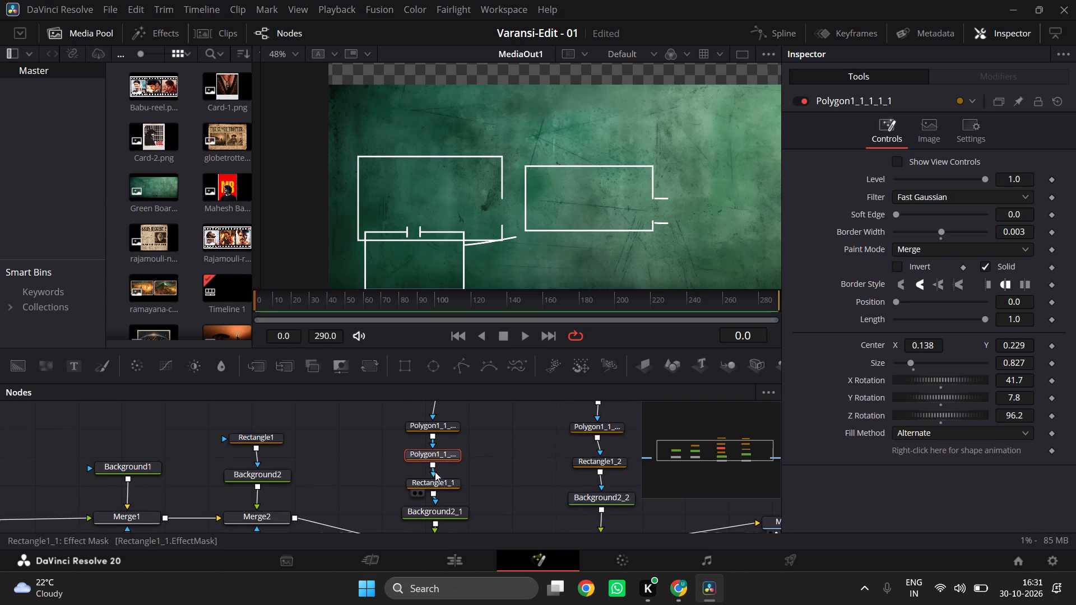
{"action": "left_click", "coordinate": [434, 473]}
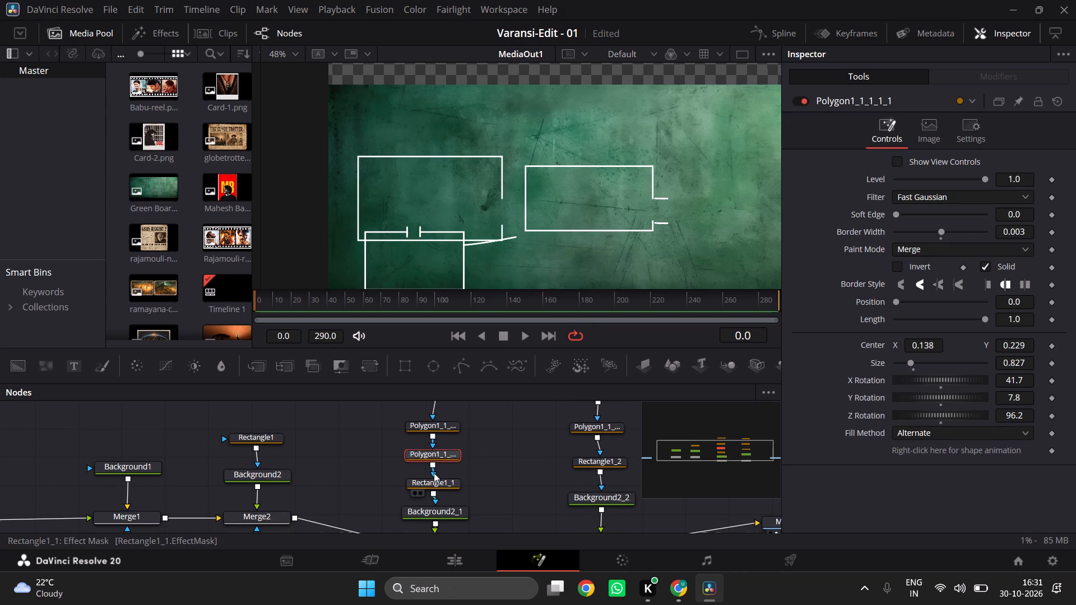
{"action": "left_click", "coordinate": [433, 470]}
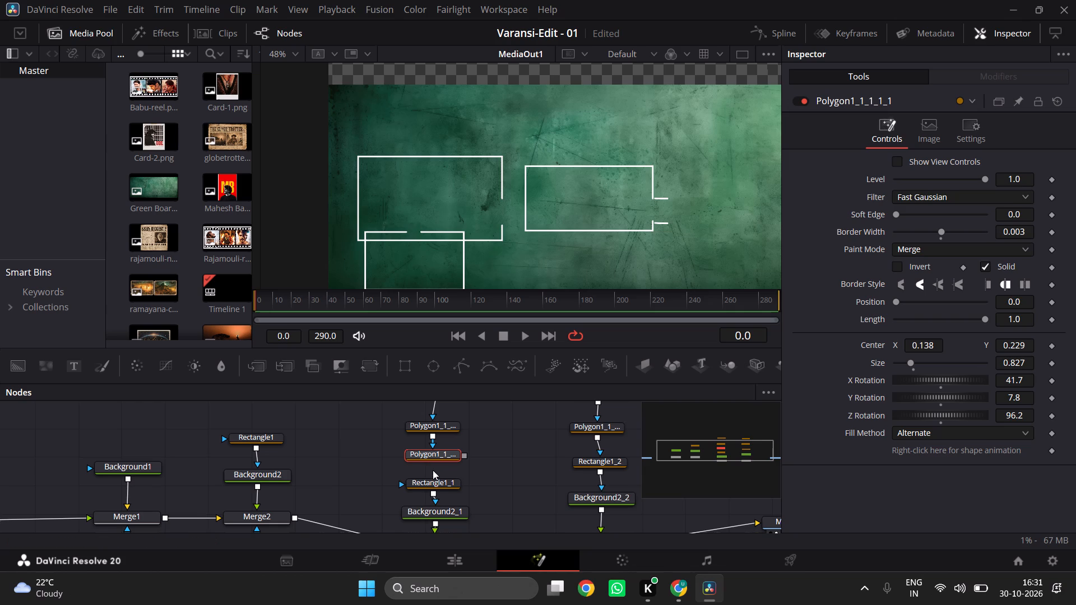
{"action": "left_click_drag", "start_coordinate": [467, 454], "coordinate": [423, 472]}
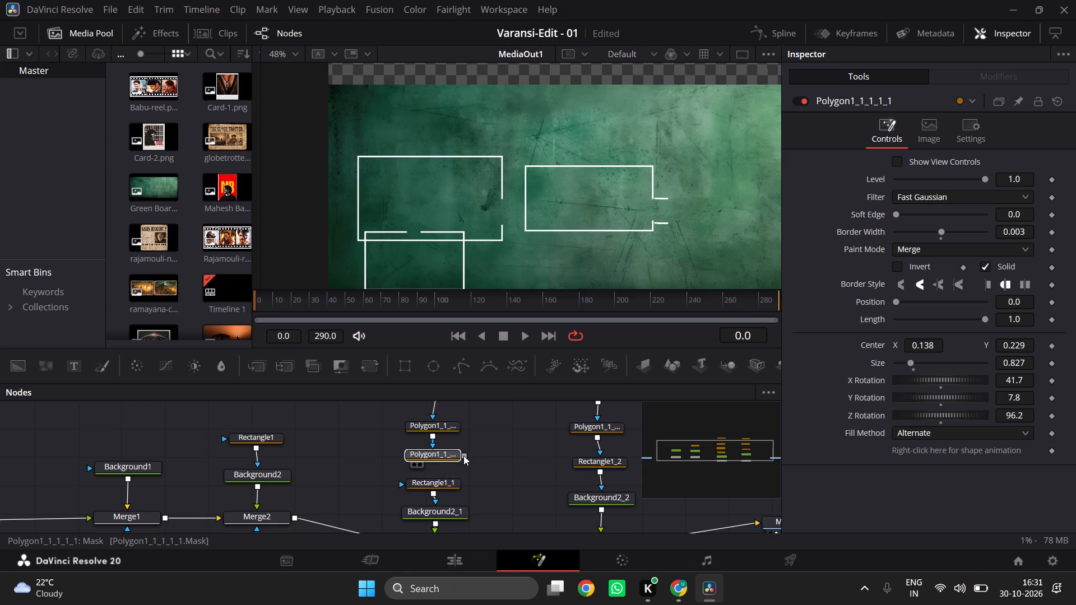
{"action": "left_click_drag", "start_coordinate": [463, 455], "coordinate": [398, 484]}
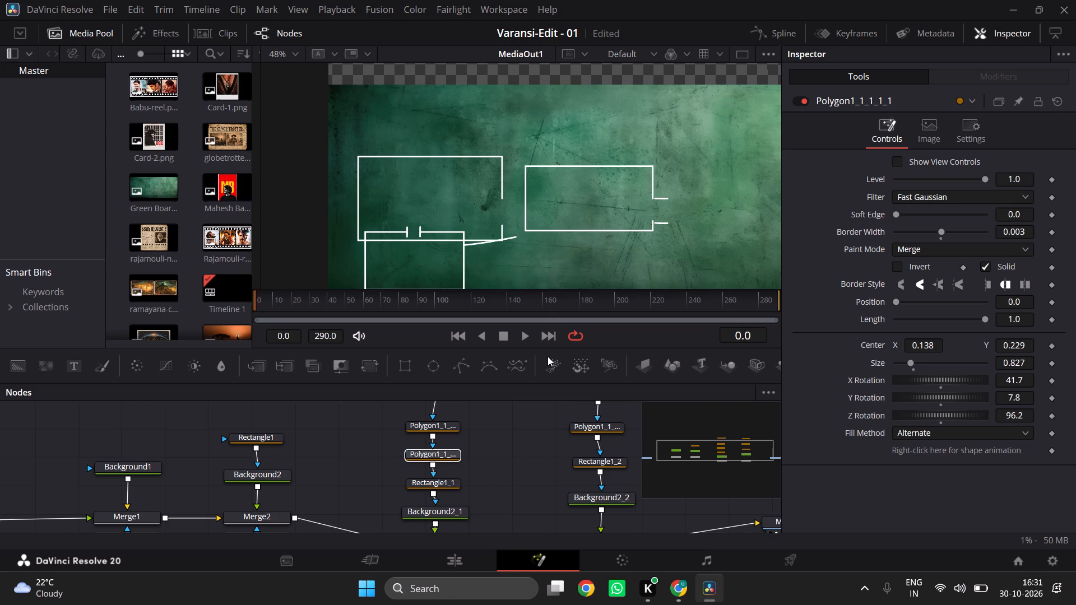
Try to disconnect the polygon chain feeding Rectangle1_2.
{"action": "scroll", "coordinate": [504, 488], "scroll_direction": "left", "scroll_amount": 1}
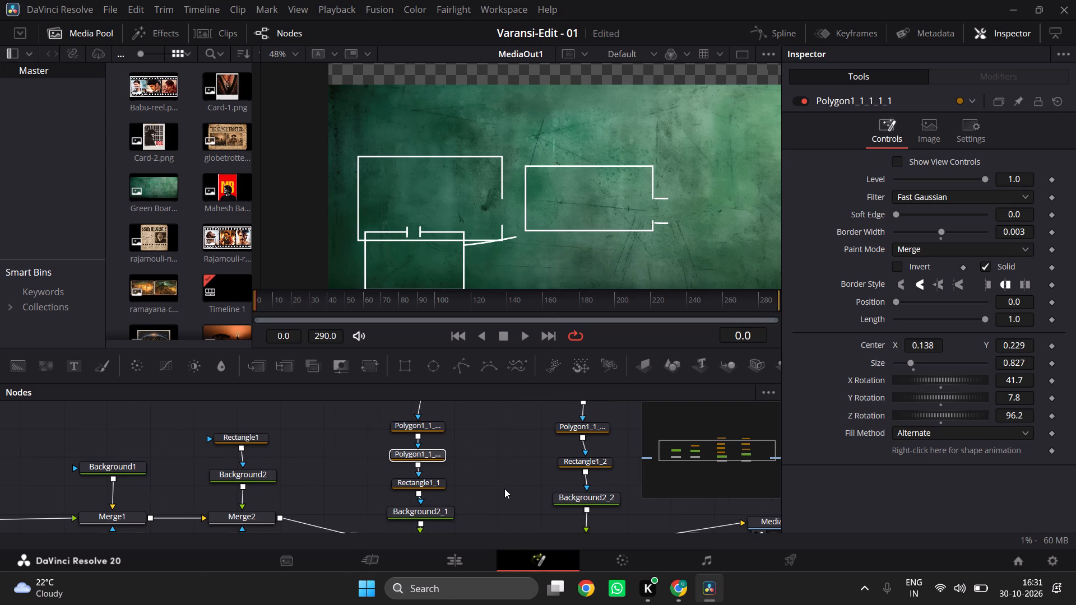
{"action": "scroll", "coordinate": [504, 488], "scroll_direction": "left", "scroll_amount": 1}
{"action": "scroll", "coordinate": [504, 488], "scroll_direction": "up", "scroll_amount": 1}
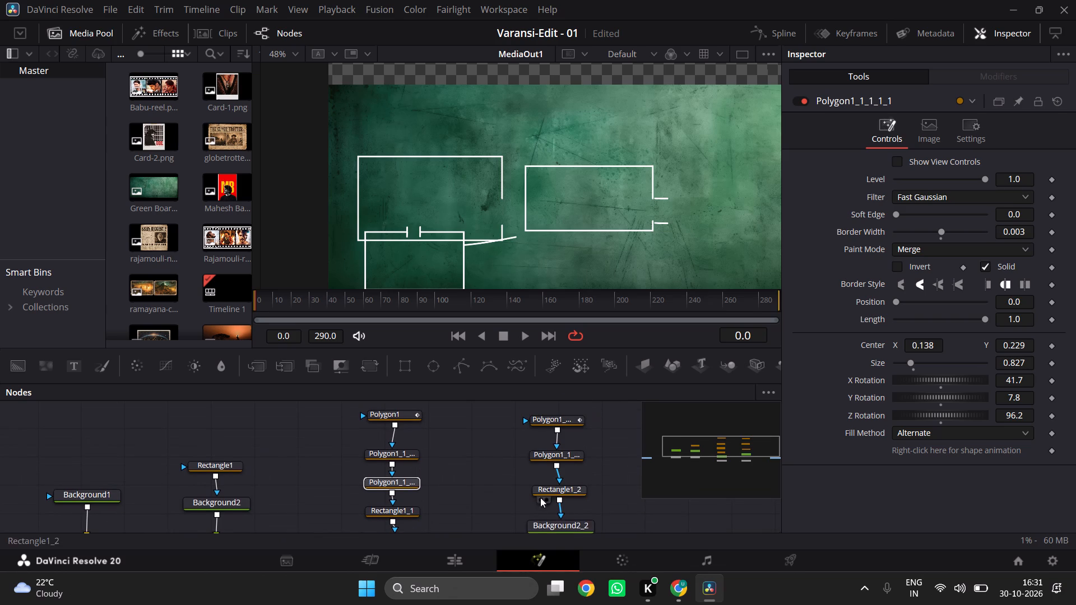
{"action": "left_click", "coordinate": [557, 474]}
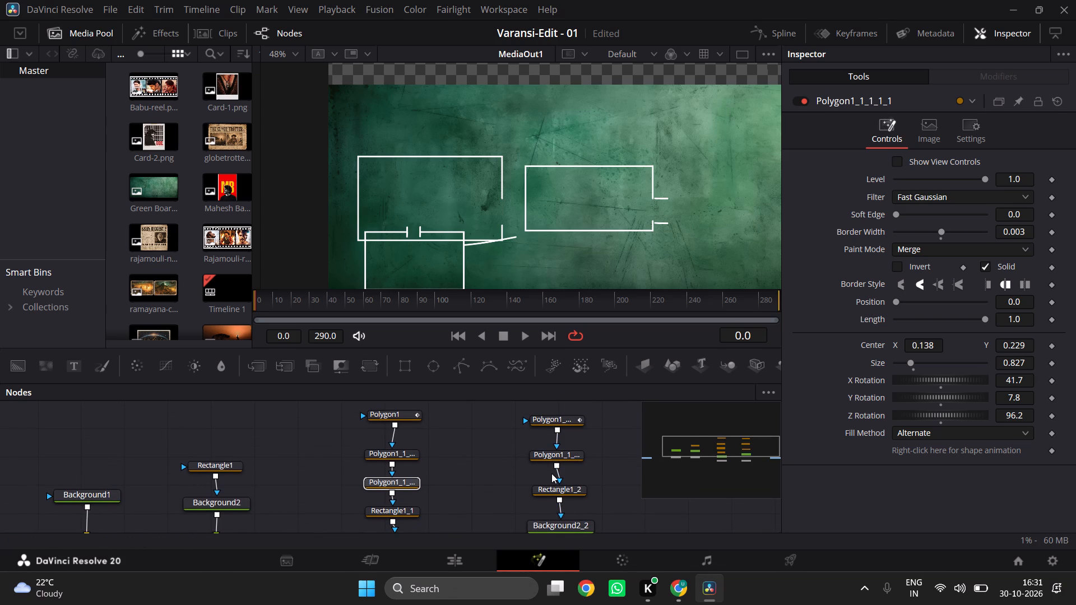